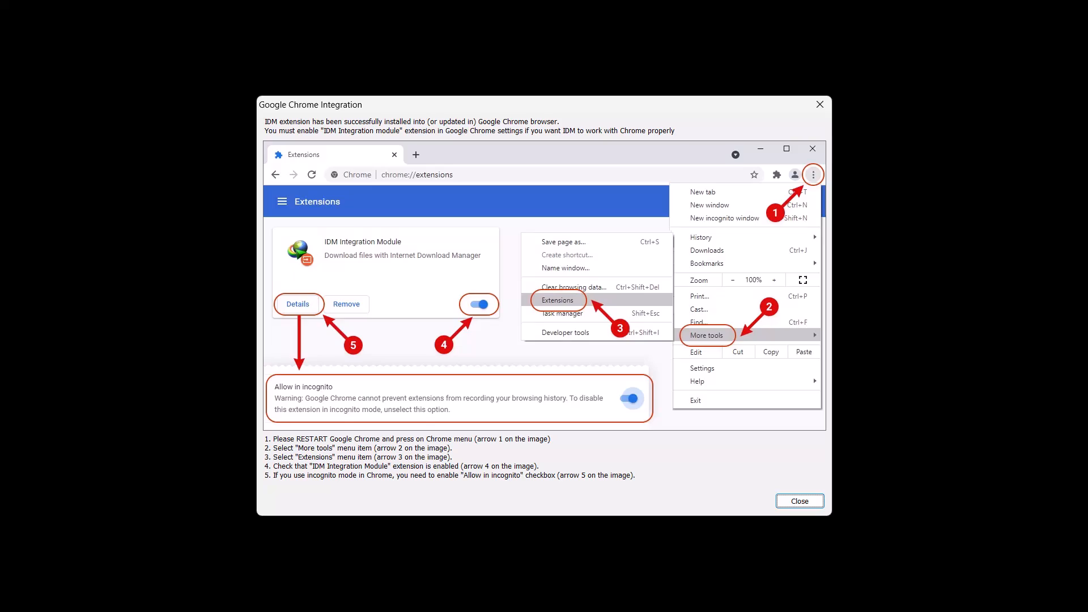
Close the Google Chrome Integration notice.
{"action": "left_click", "coordinate": [817, 110]}
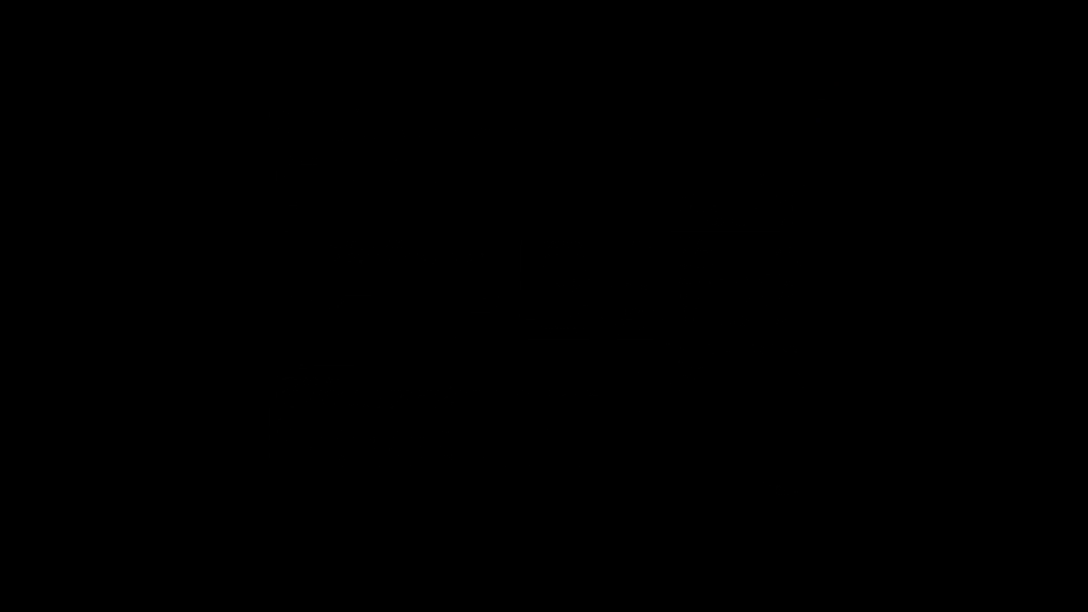
Launch Adobe After Effects 2025 and dismiss the disk cache warning, leaving it set to once per session.
{"action": "left_click", "coordinate": [445, 600]}
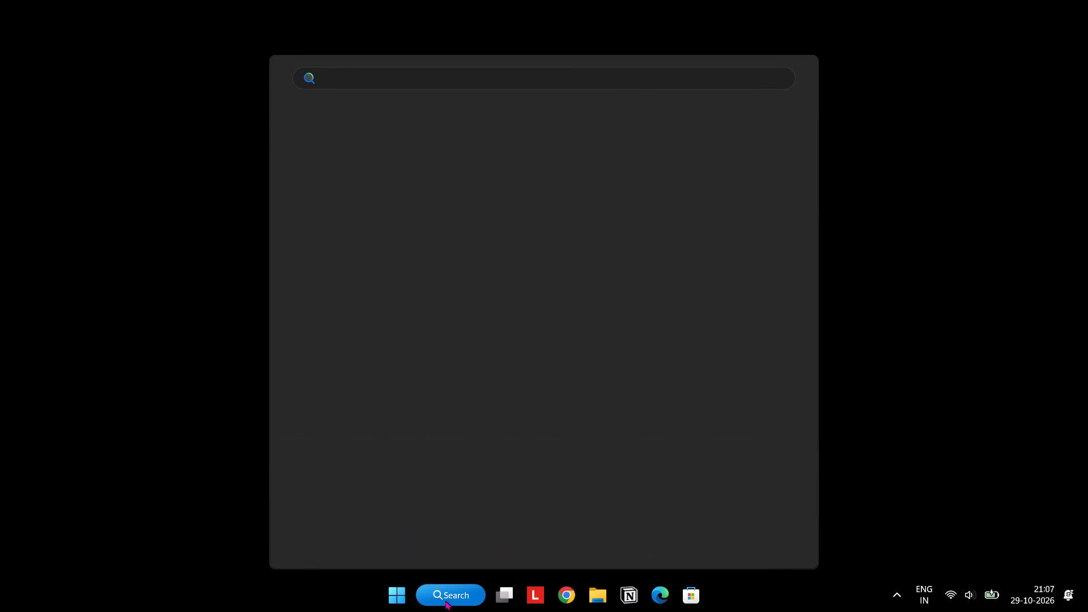
{"action": "type", "text": "after"}
{"action": "key", "text": "Return"}
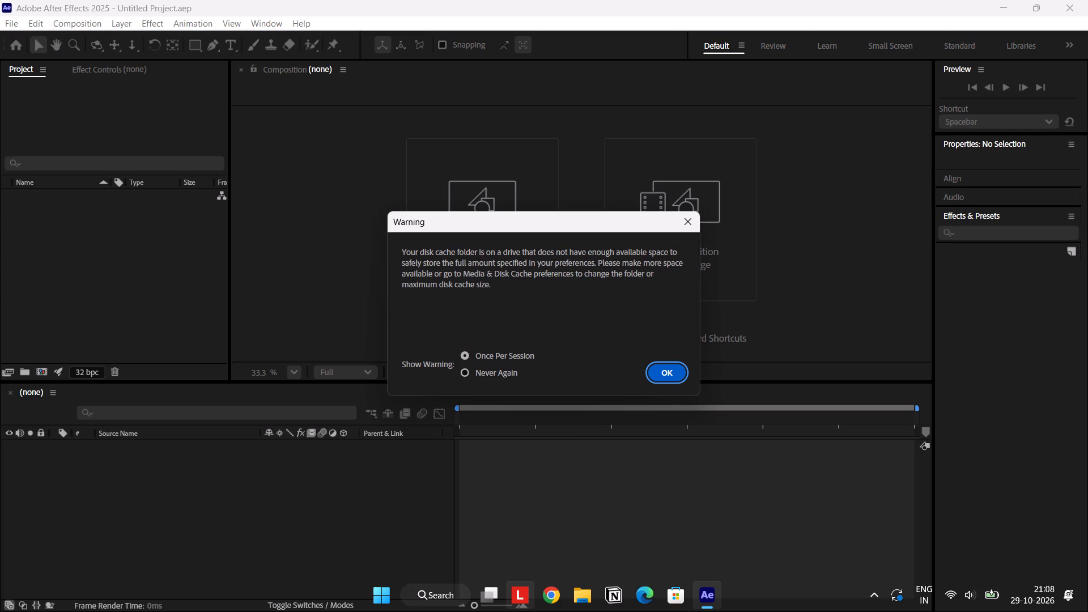
{"action": "left_click", "coordinate": [666, 364]}
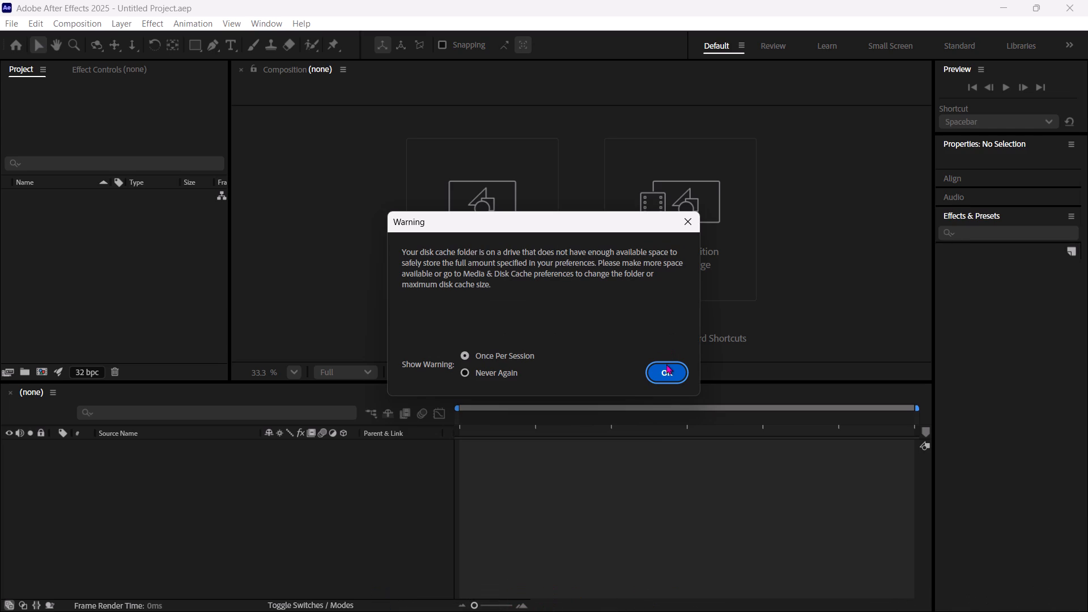
{"action": "left_click", "coordinate": [667, 379]}
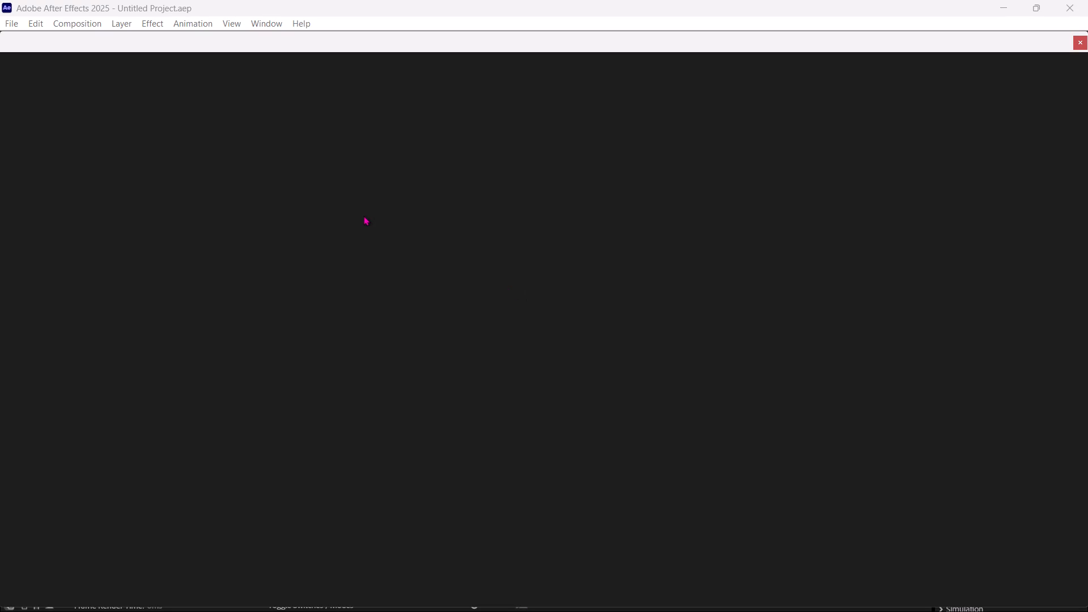
Open the recent project named main.
{"action": "left_click_drag", "start_coordinate": [87, 42], "coordinate": [124, 39]}
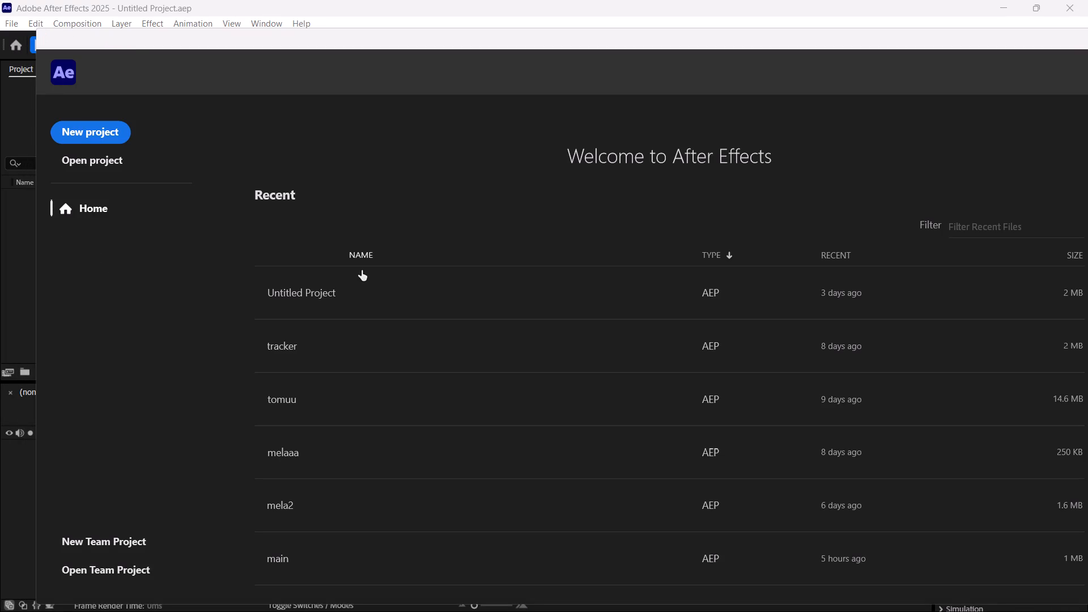
{"action": "scroll", "coordinate": [374, 381], "scroll_direction": "down", "scroll_amount": 2}
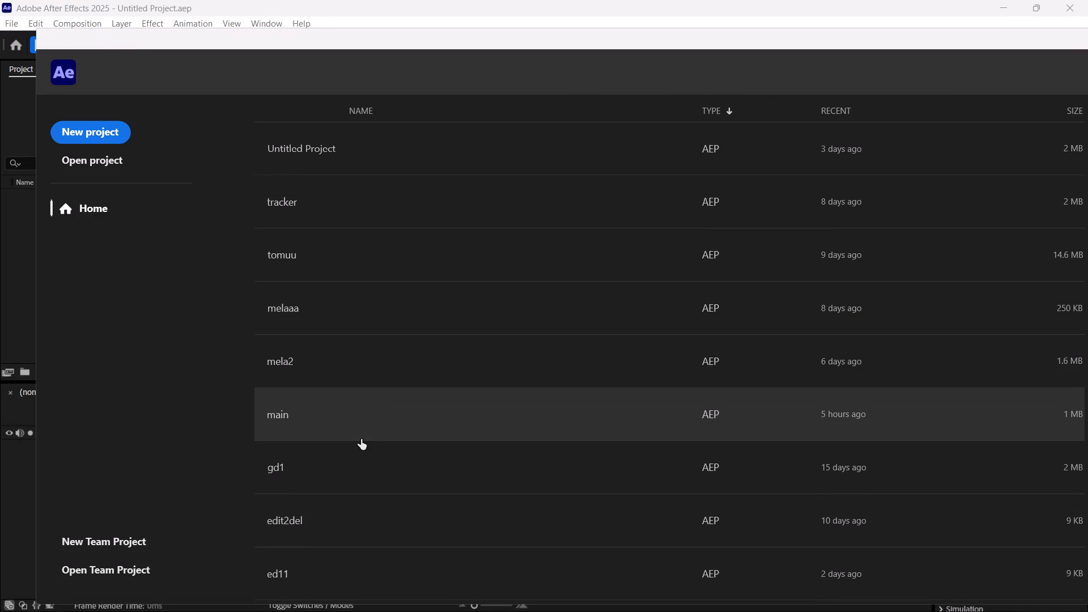
{"action": "left_click", "coordinate": [330, 419]}
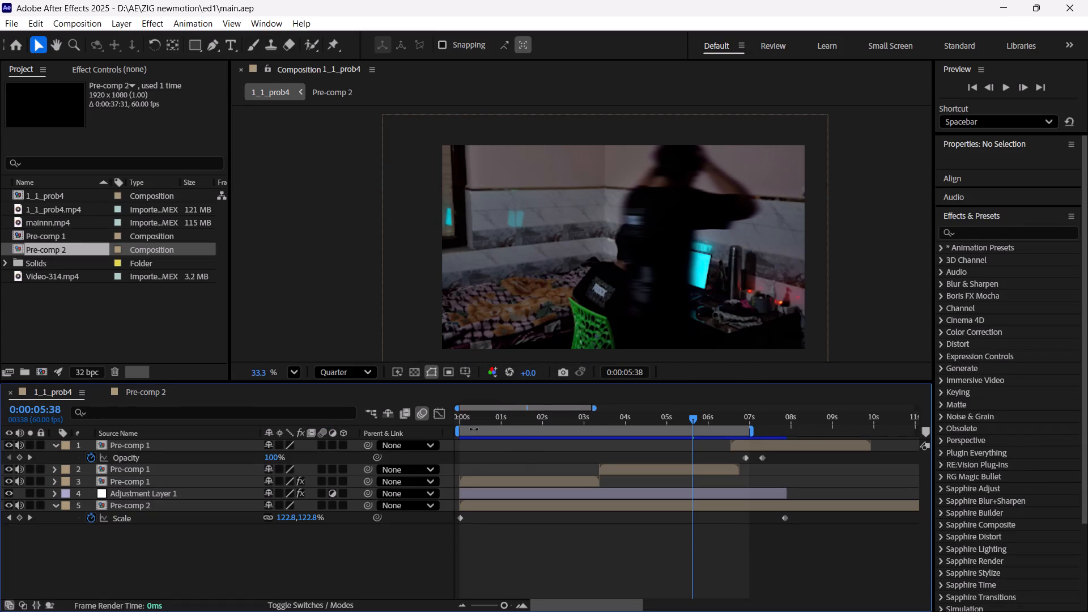
Scrub through the first three seconds of the 1_1_prob4 composition to examine how the moving figures overlay the desk scene.
{"action": "left_click_drag", "start_coordinate": [464, 420], "coordinate": [471, 415]}
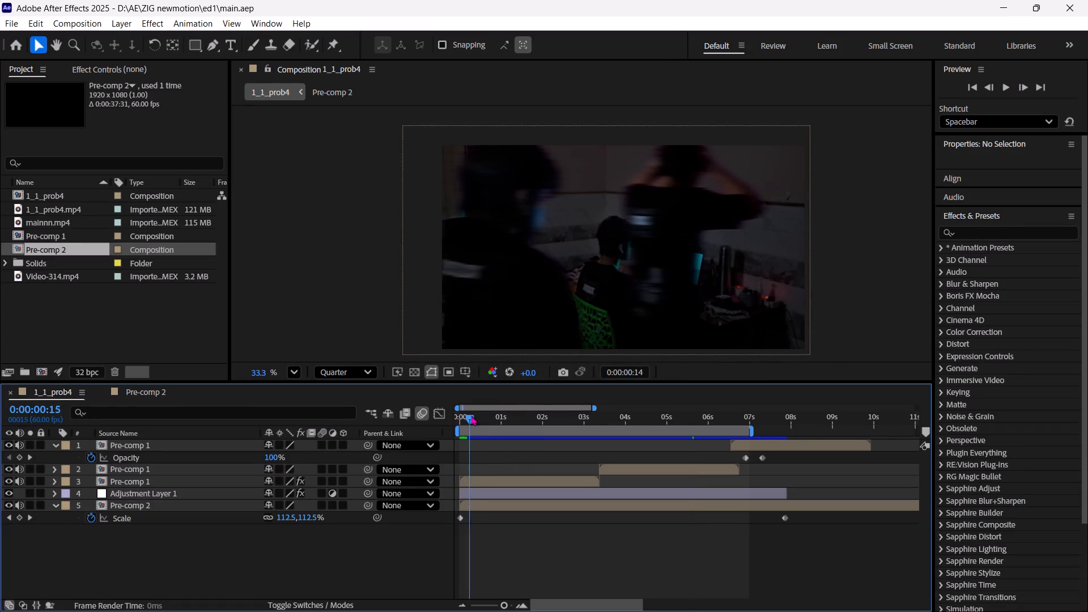
{"action": "left_click_drag", "start_coordinate": [471, 415], "coordinate": [475, 414]}
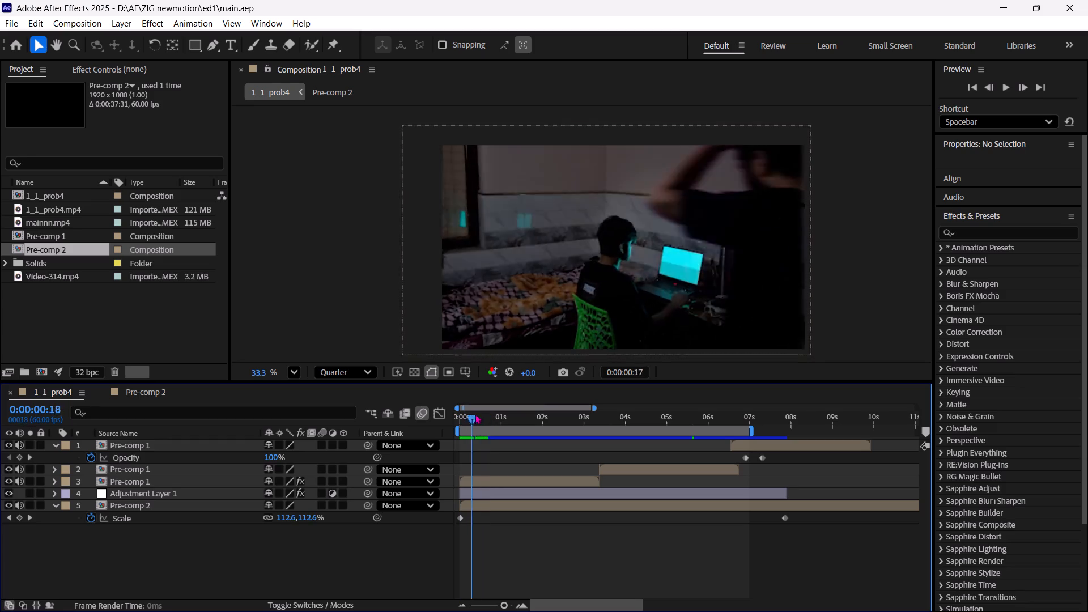
{"action": "left_click_drag", "start_coordinate": [475, 414], "coordinate": [496, 422]}
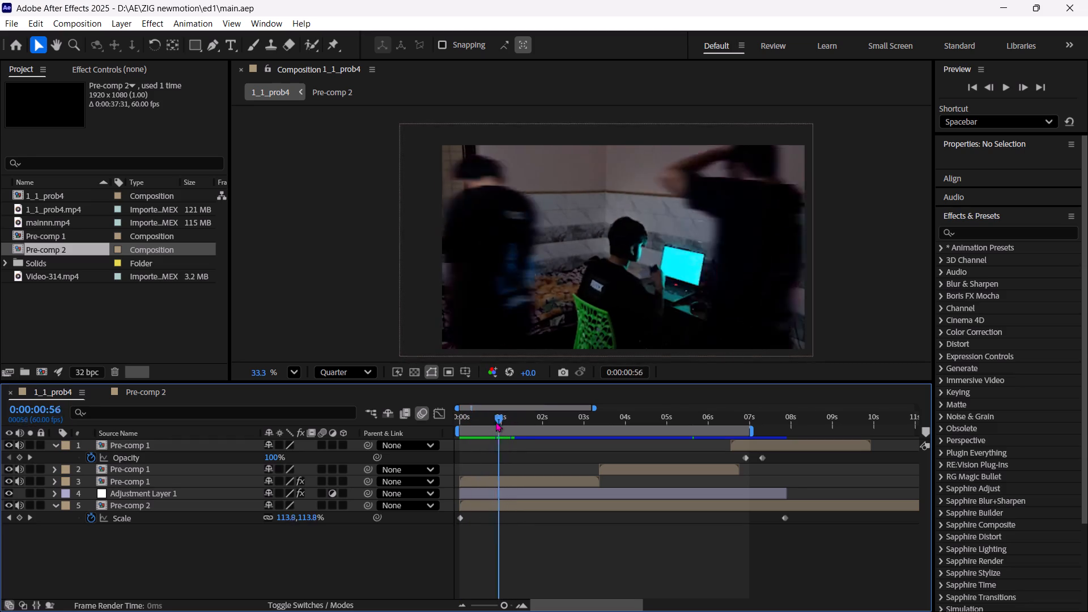
{"action": "left_click_drag", "start_coordinate": [496, 422], "coordinate": [551, 415]}
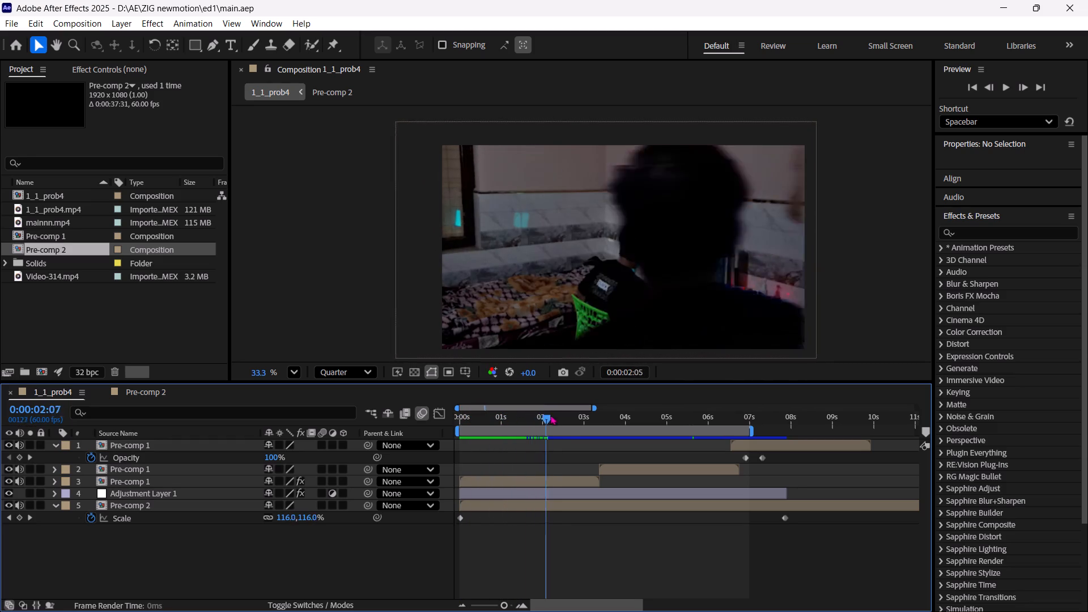
{"action": "left_click_drag", "start_coordinate": [551, 415], "coordinate": [554, 443]}
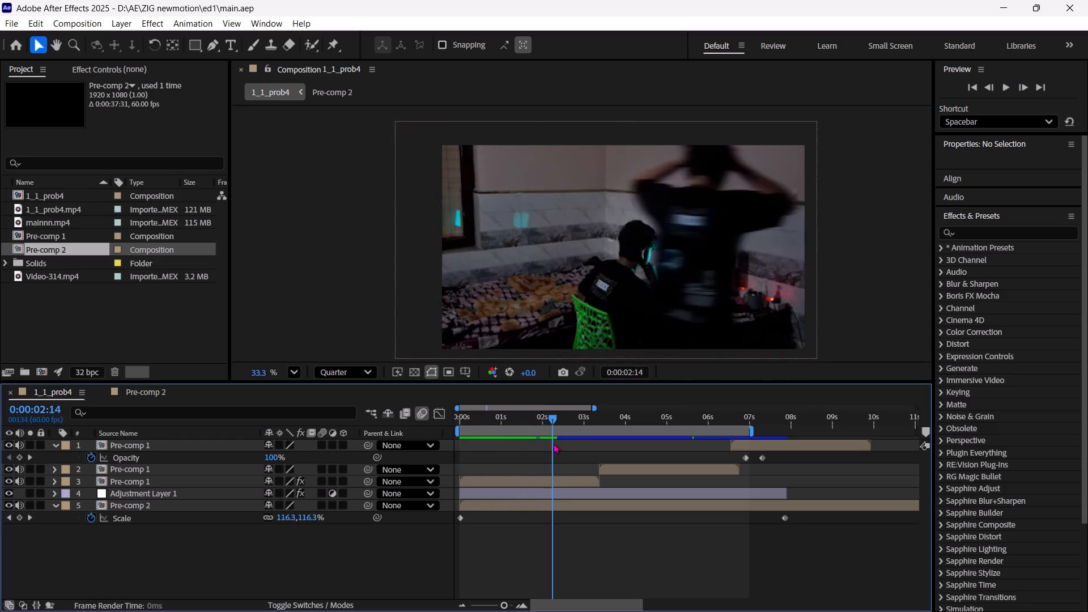
{"action": "left_click_drag", "start_coordinate": [554, 443], "coordinate": [573, 434]}
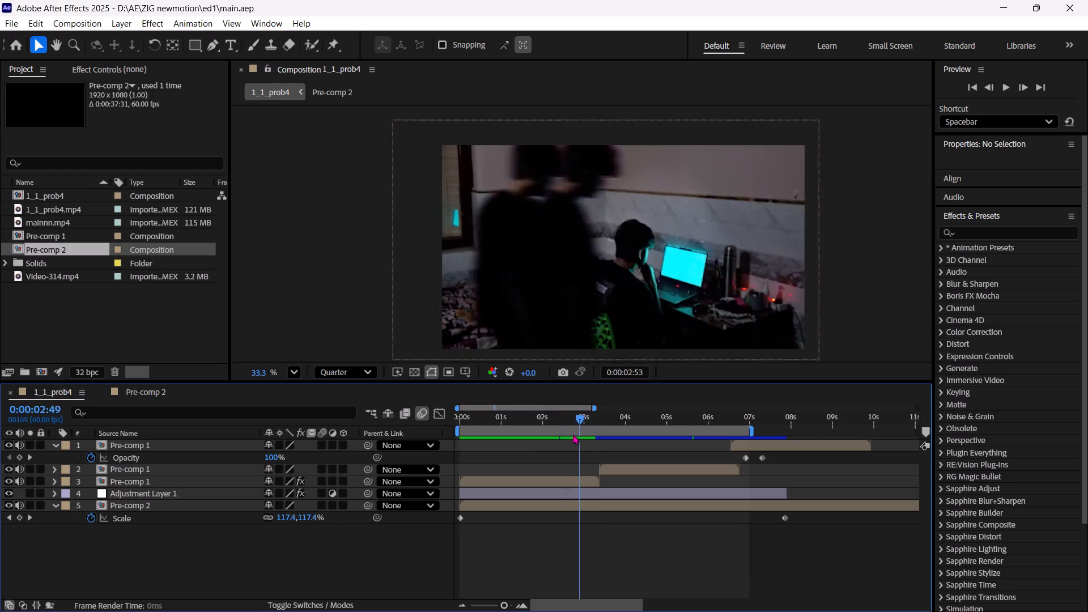
{"action": "left_click_drag", "start_coordinate": [573, 434], "coordinate": [542, 429]}
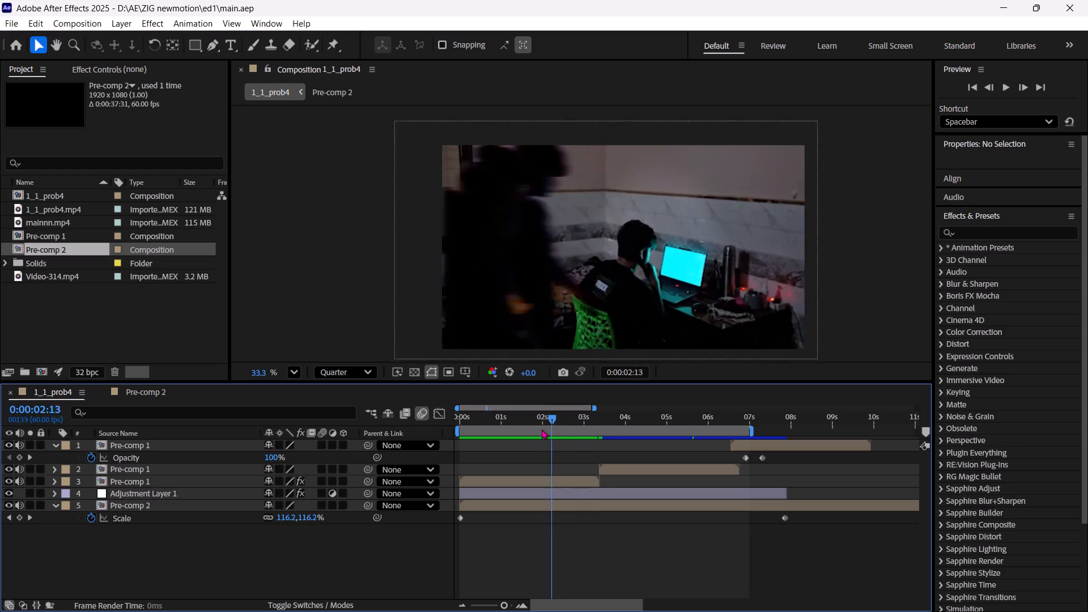
{"action": "left_click_drag", "start_coordinate": [542, 429], "coordinate": [413, 420]}
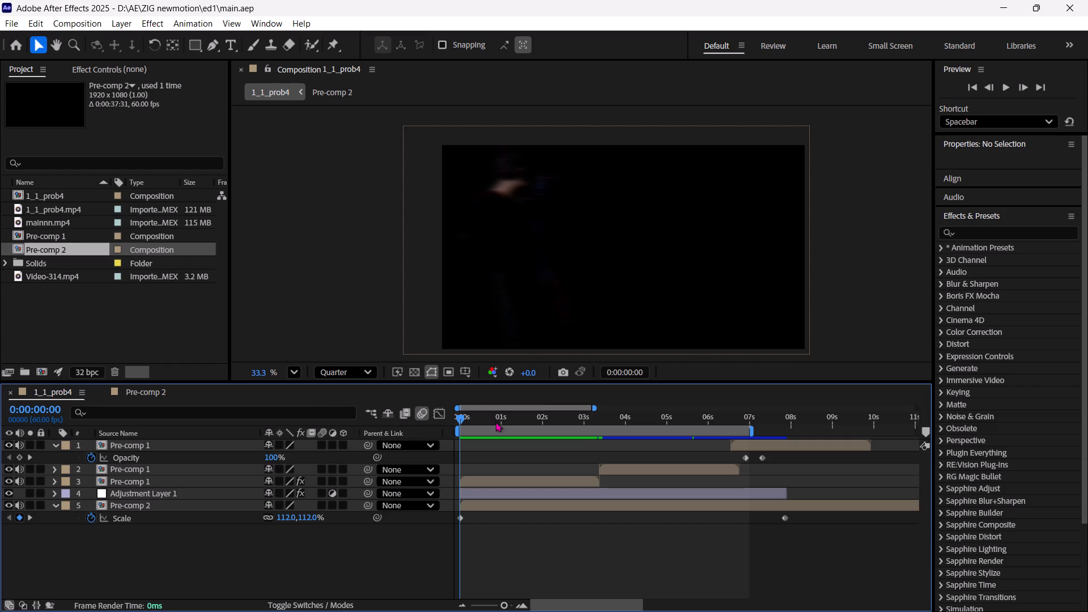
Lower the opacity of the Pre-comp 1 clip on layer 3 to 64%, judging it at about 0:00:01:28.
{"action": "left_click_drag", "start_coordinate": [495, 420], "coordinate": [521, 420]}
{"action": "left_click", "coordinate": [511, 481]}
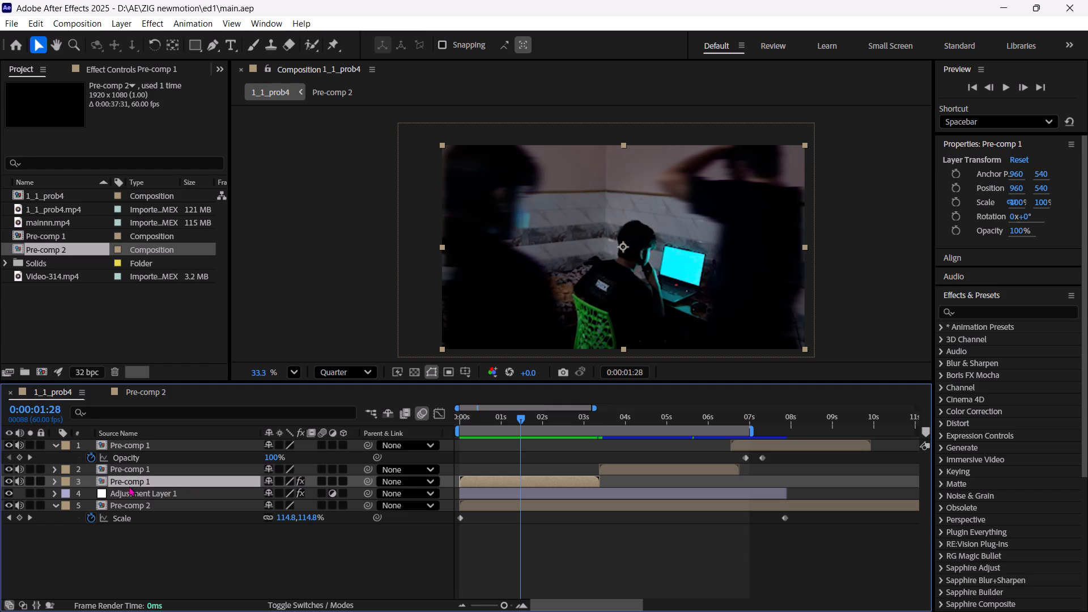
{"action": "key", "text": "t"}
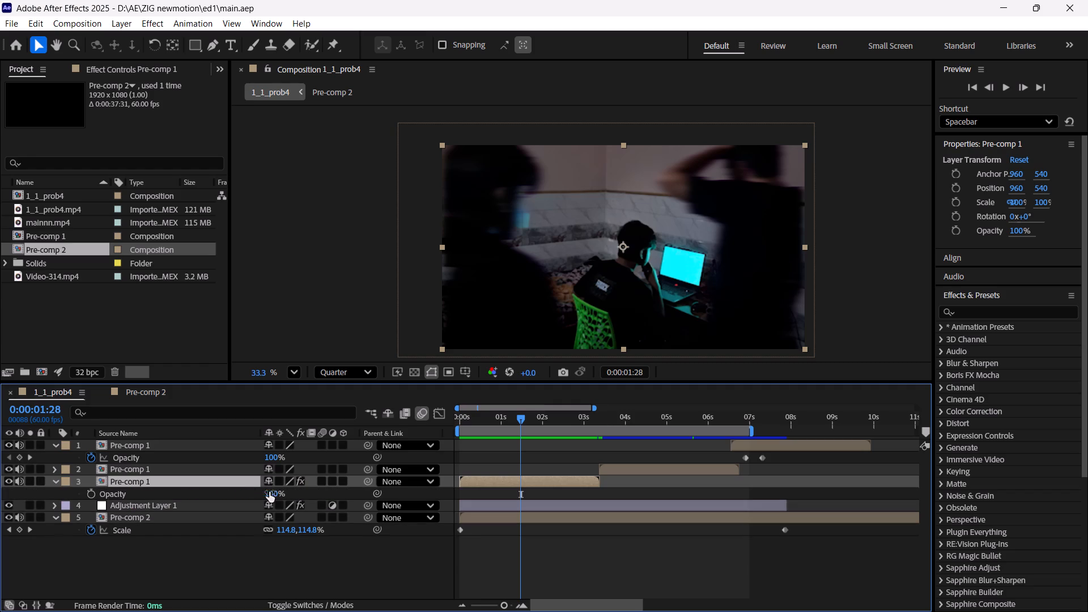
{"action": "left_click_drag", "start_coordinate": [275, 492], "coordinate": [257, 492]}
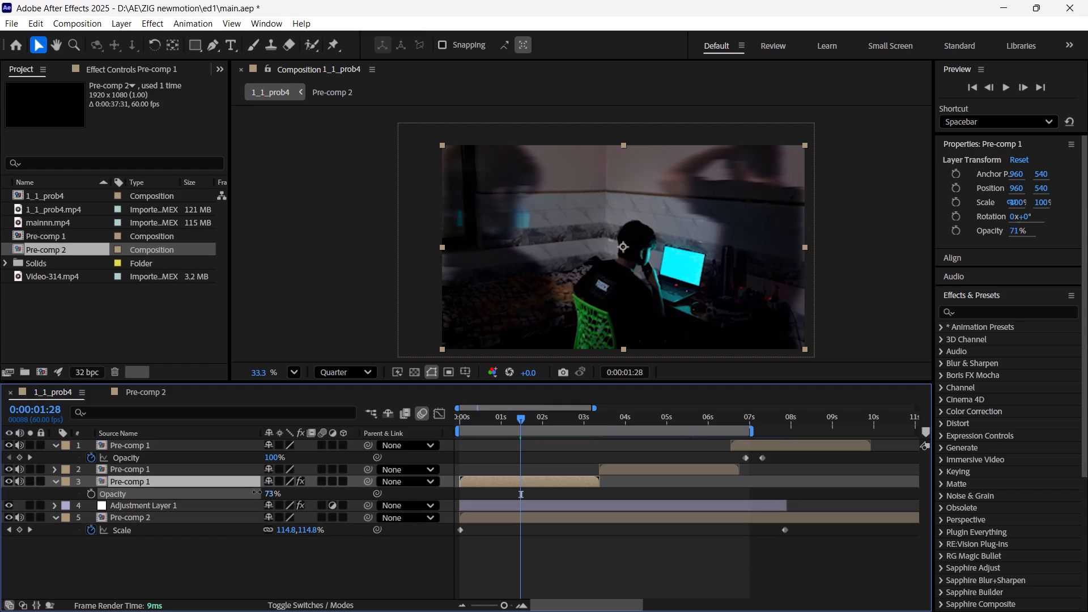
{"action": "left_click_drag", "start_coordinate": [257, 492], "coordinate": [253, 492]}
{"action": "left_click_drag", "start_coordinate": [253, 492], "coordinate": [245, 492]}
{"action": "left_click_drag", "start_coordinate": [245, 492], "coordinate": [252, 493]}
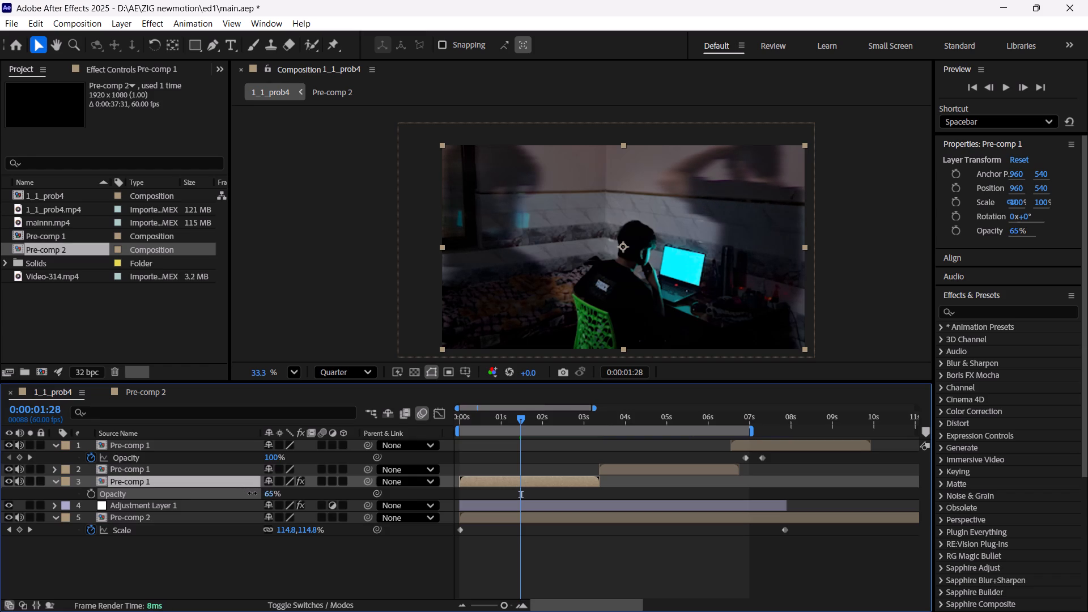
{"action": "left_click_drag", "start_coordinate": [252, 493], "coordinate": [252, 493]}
Preview the composition from the start and set the opacity of the Pre-comp 1 clip on layer 3 to 70%.
{"action": "left_click_drag", "start_coordinate": [537, 419], "coordinate": [586, 435]}
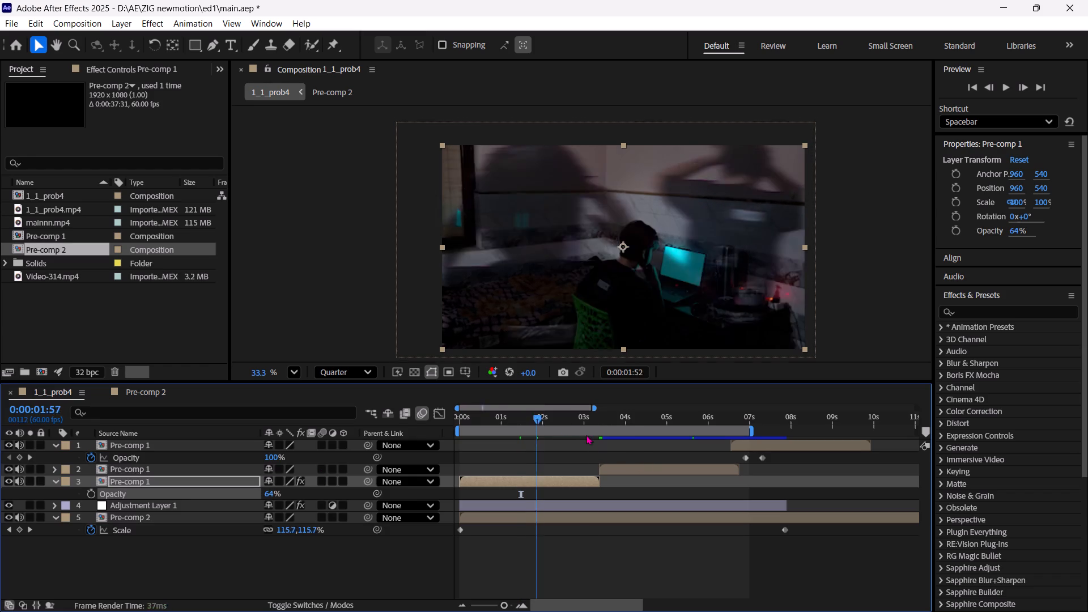
{"action": "left_click_drag", "start_coordinate": [586, 435], "coordinate": [347, 406]}
{"action": "key", "text": "space"}
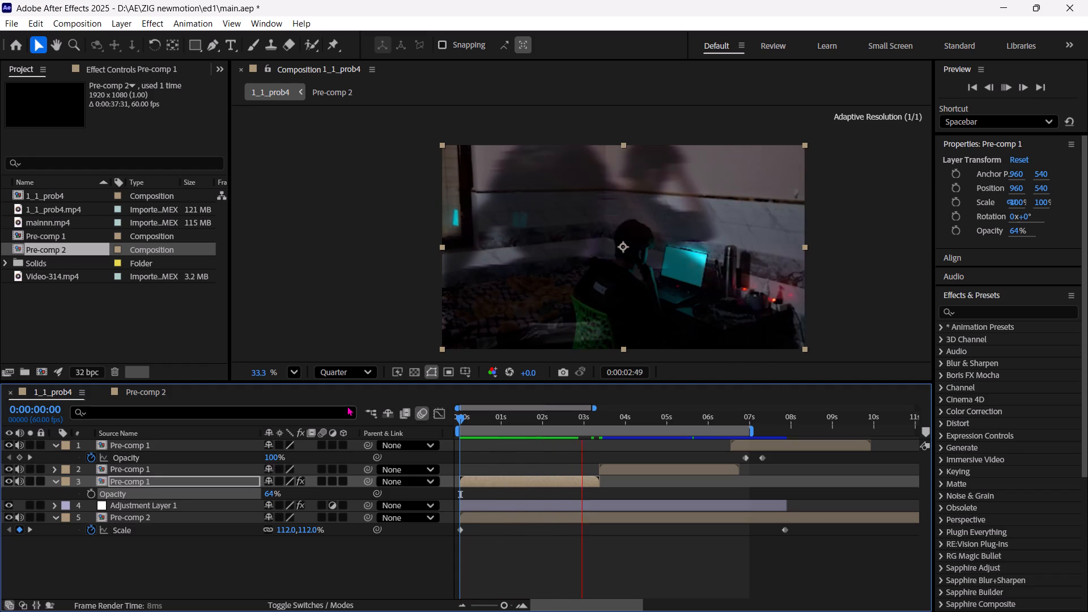
{"action": "left_click_drag", "start_coordinate": [558, 419], "coordinate": [397, 415]}
{"action": "key", "text": "space"}
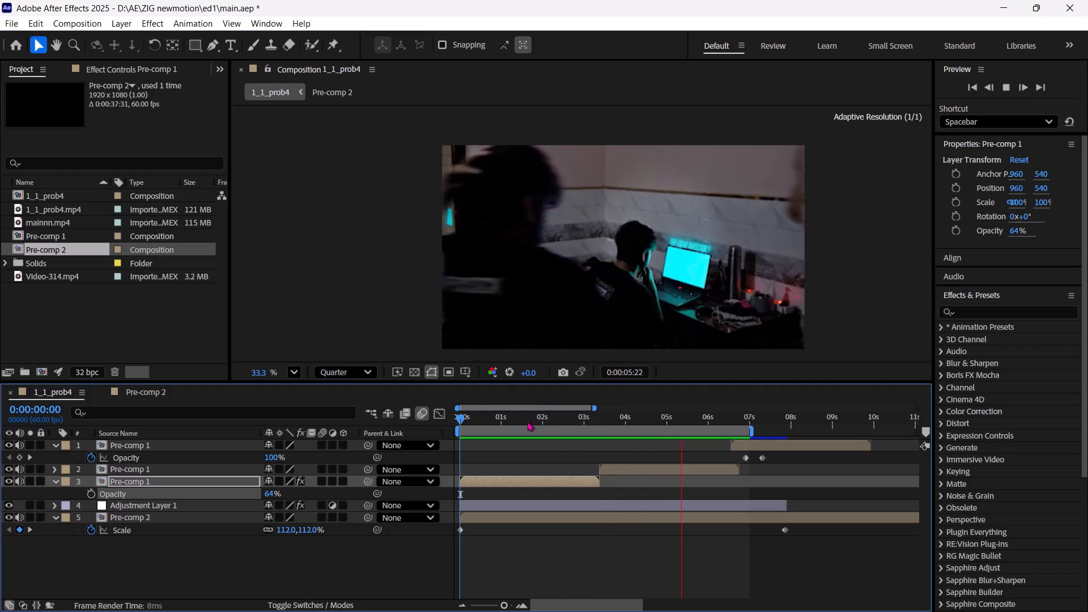
{"action": "left_click_drag", "start_coordinate": [524, 420], "coordinate": [535, 422]}
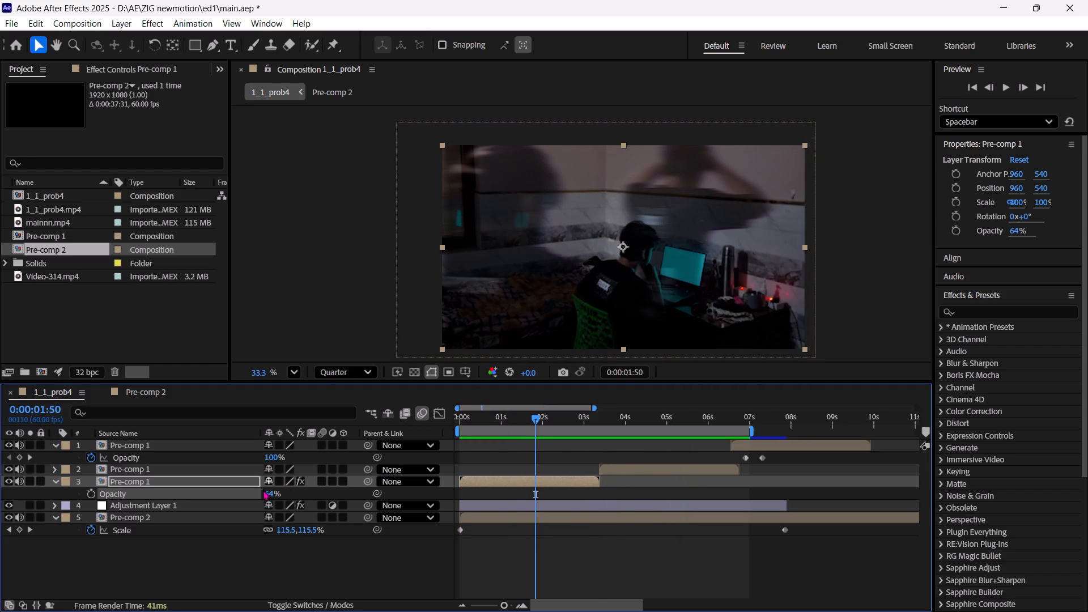
{"action": "left_click", "coordinate": [267, 492]}
{"action": "type", "text": "70"}
{"action": "key", "text": "Return"}
{"action": "key", "text": "space"}
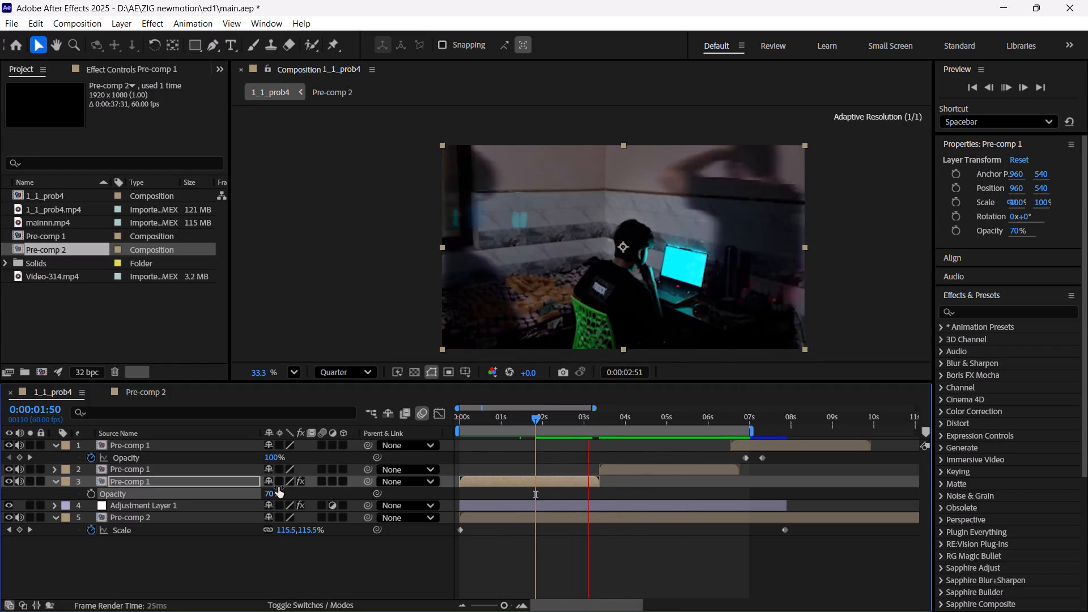
Set the opacity of the Pre-comp 1 clip on layer 2 to 70%, with the playhead at 0:00:04:37.
{"action": "left_click_drag", "start_coordinate": [616, 420], "coordinate": [624, 421]}
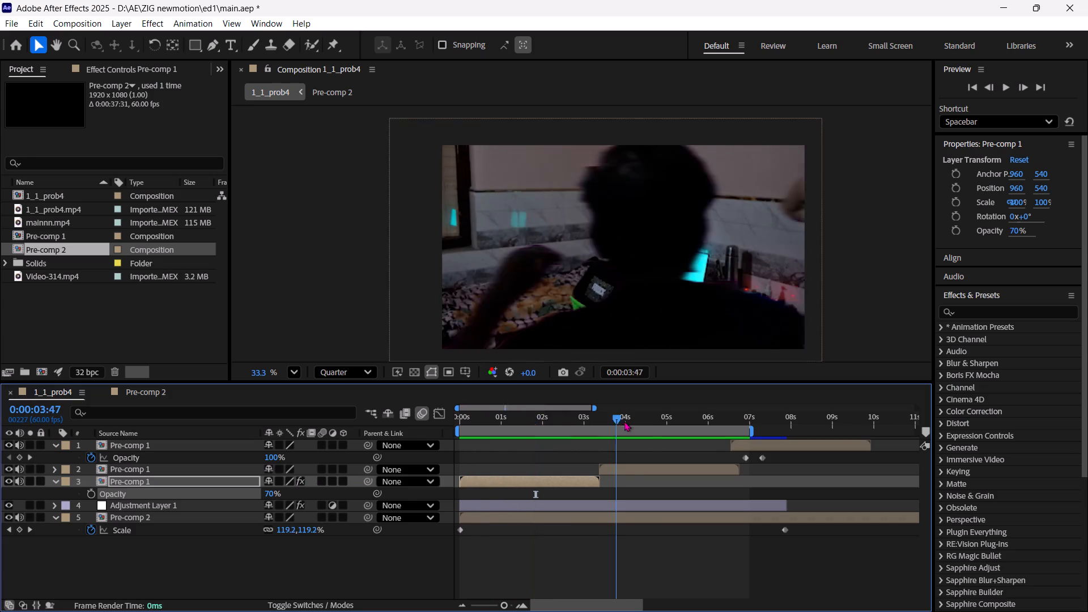
{"action": "left_click_drag", "start_coordinate": [624, 421], "coordinate": [651, 427]}
{"action": "left_click", "coordinate": [622, 469]}
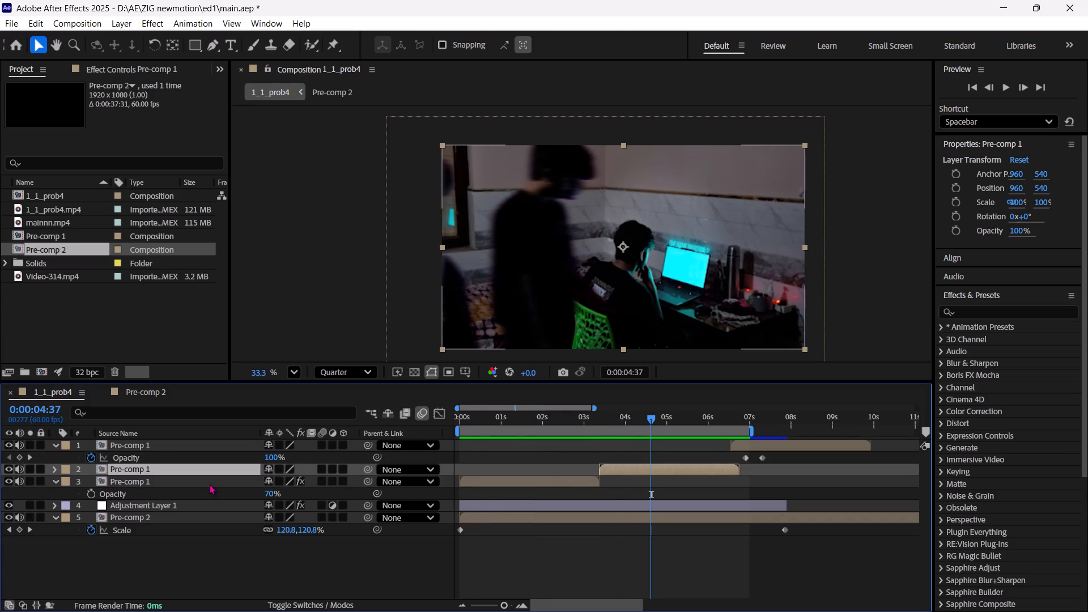
{"action": "key", "text": "t"}
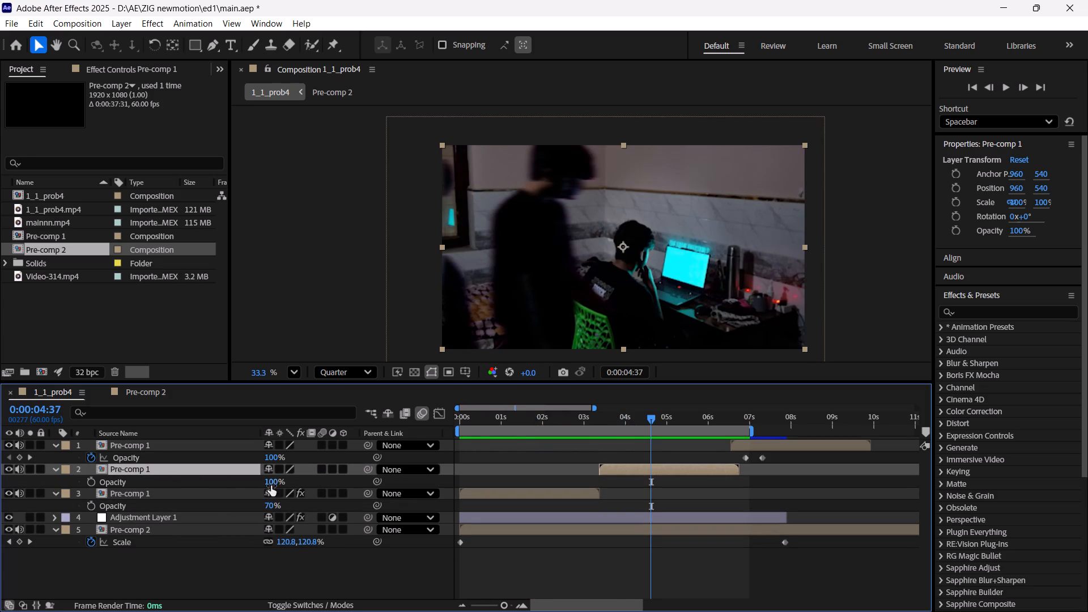
{"action": "left_click", "coordinate": [276, 481]}
{"action": "type", "text": "70"}
{"action": "key", "text": "period"}
{"action": "key", "text": "Return"}
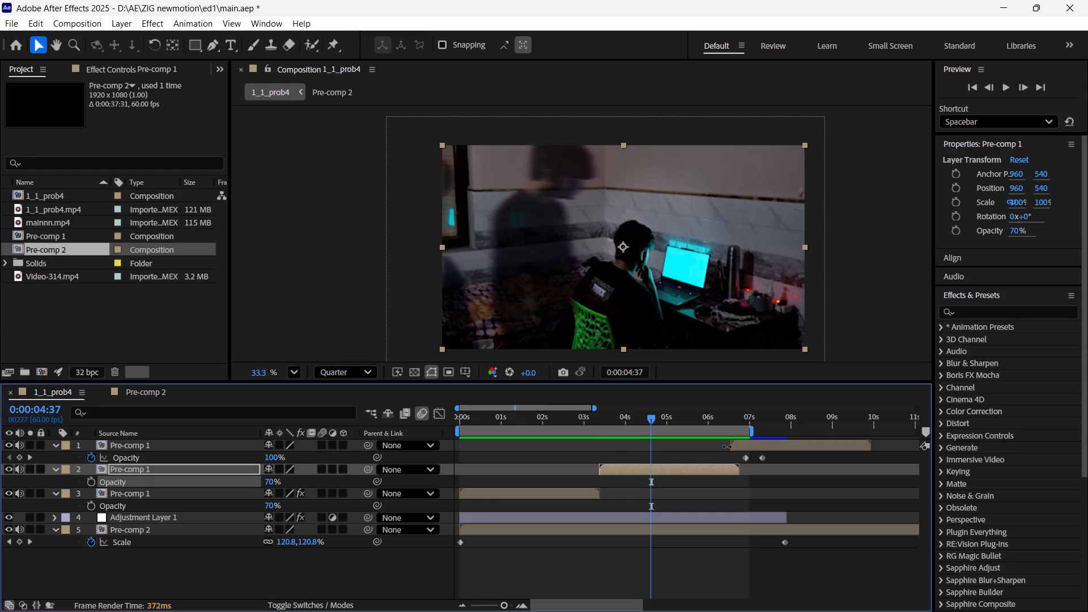
Set the first Opacity keyframe of the Pre-comp 1 clip on layer 1, at 0:00:06:54, to 70%.
{"action": "left_click", "coordinate": [737, 413]}
{"action": "left_click_drag", "start_coordinate": [737, 413], "coordinate": [745, 413]}
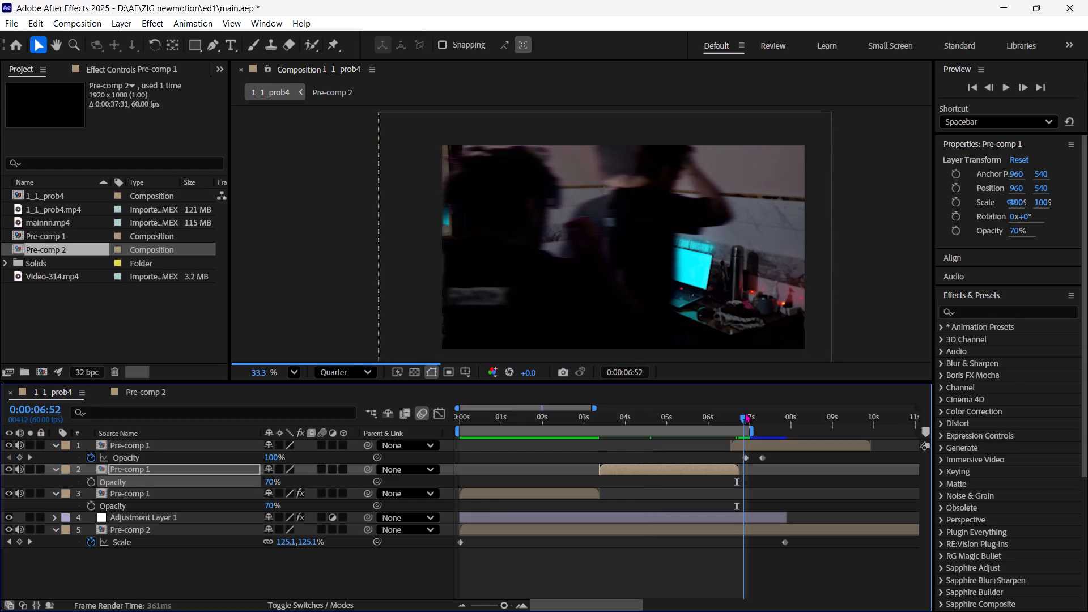
{"action": "left_click_drag", "start_coordinate": [745, 413], "coordinate": [745, 412]}
{"action": "left_click", "coordinate": [747, 458]}
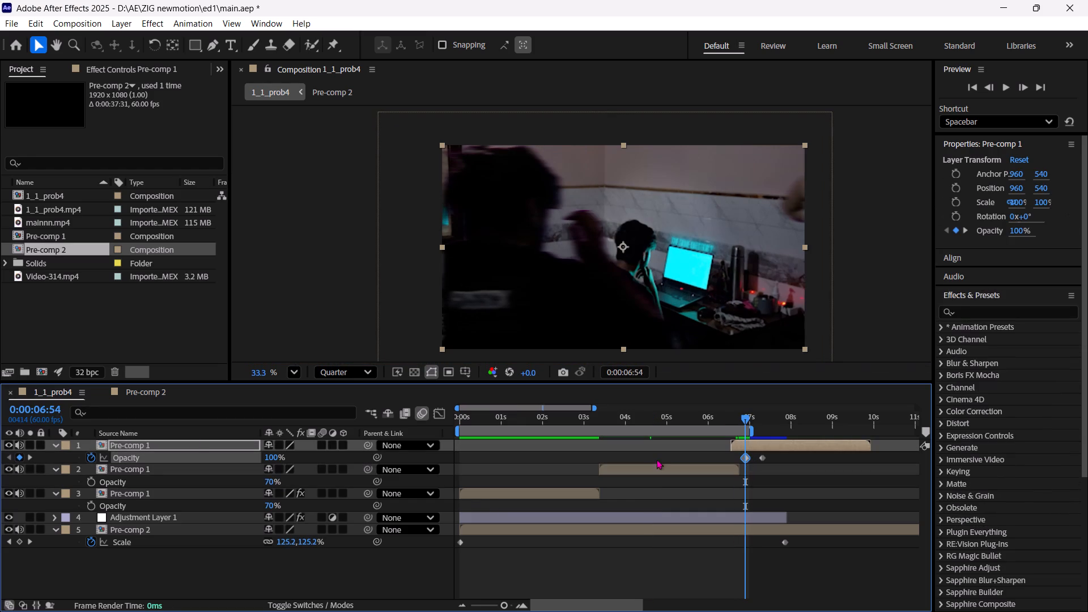
{"action": "left_click", "coordinate": [273, 453]}
{"action": "type", "text": "70"}
{"action": "key", "text": "Return"}
Preview the composition from the start and scrub through to the final fade-out to examine the overlays.
{"action": "left_click_drag", "start_coordinate": [637, 414], "coordinate": [535, 432]}
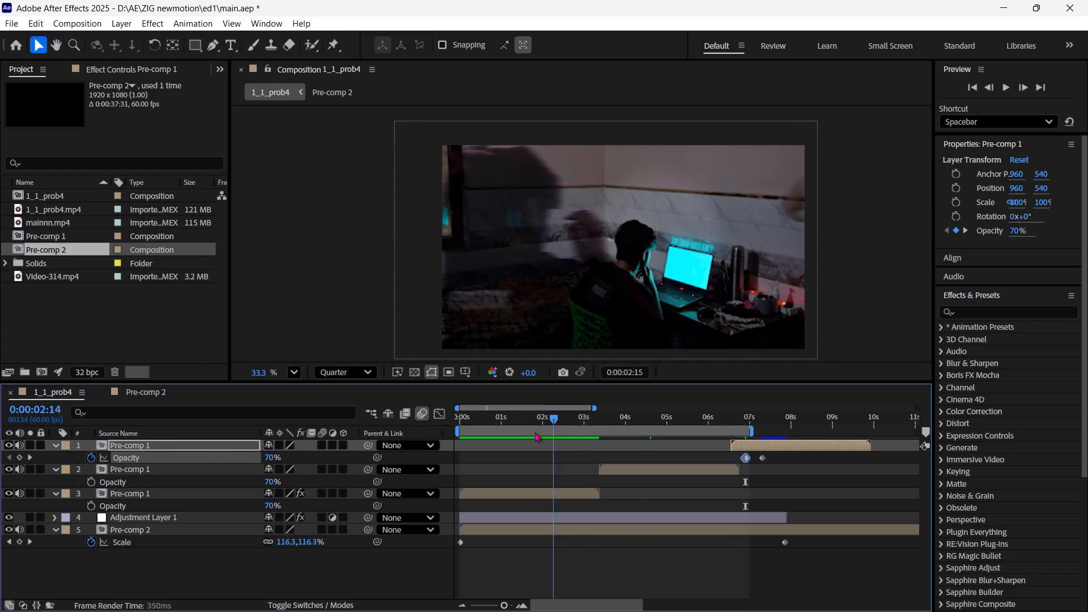
{"action": "left_click_drag", "start_coordinate": [535, 432], "coordinate": [387, 437]}
{"action": "key", "text": "space"}
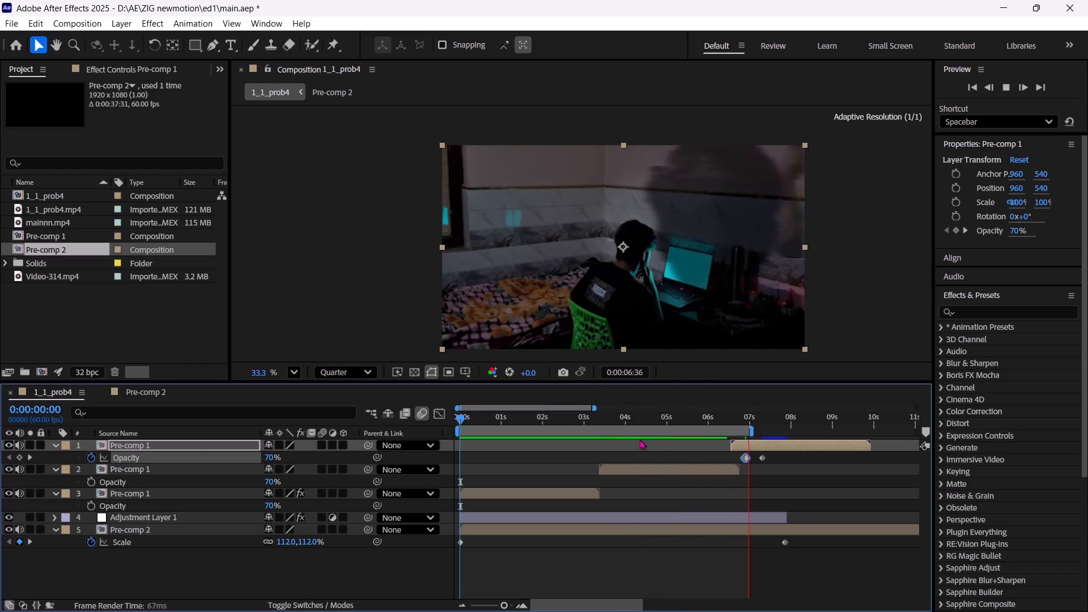
{"action": "left_click_drag", "start_coordinate": [679, 420], "coordinate": [601, 408]}
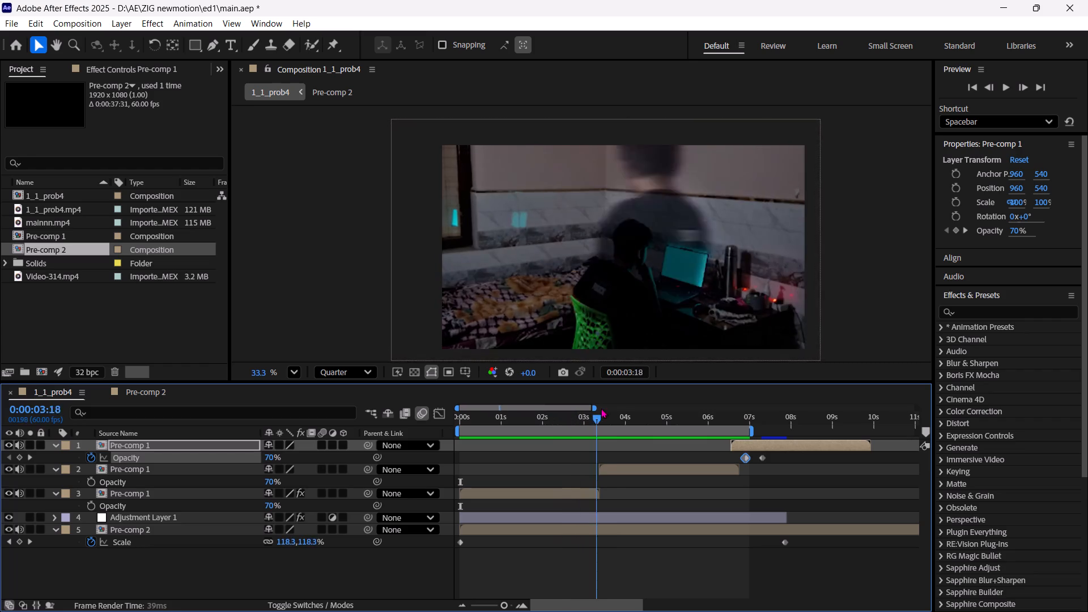
{"action": "left_click_drag", "start_coordinate": [601, 408], "coordinate": [730, 426]}
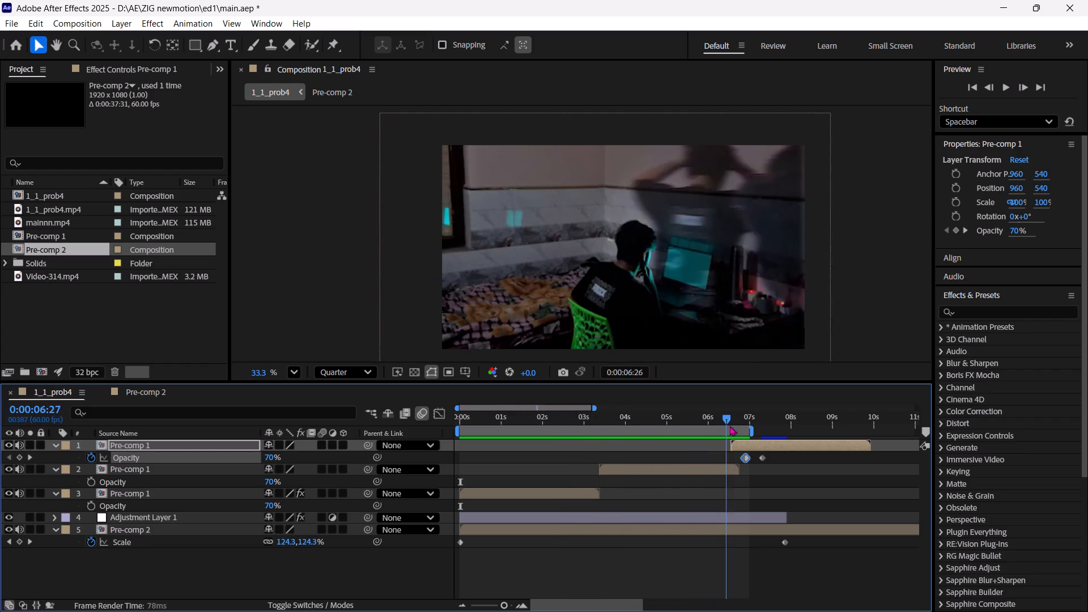
{"action": "left_click_drag", "start_coordinate": [730, 426], "coordinate": [463, 392]}
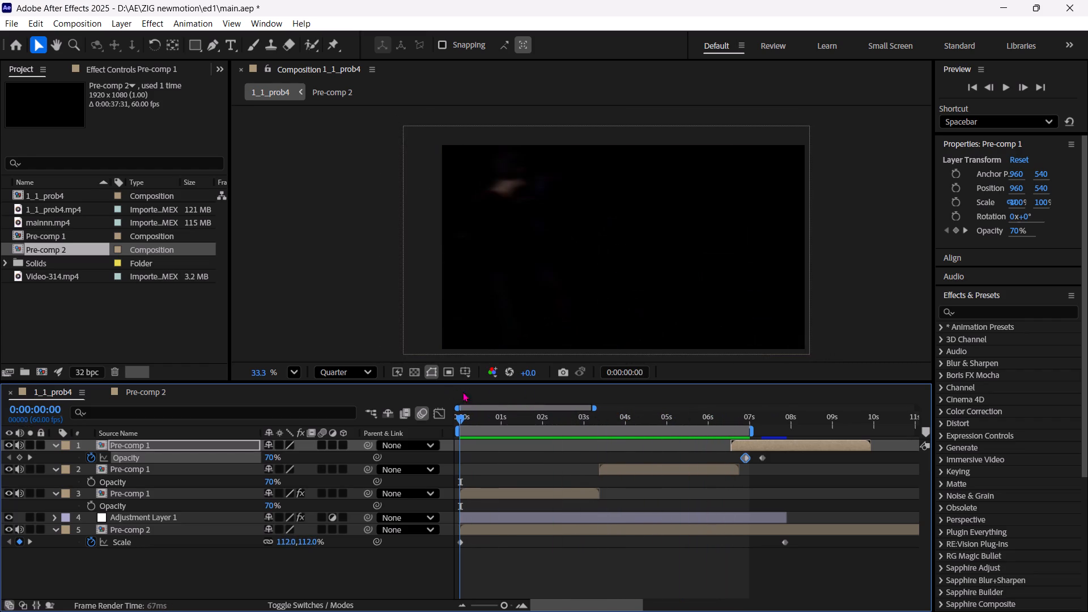
{"action": "left_click_drag", "start_coordinate": [463, 392], "coordinate": [769, 445]}
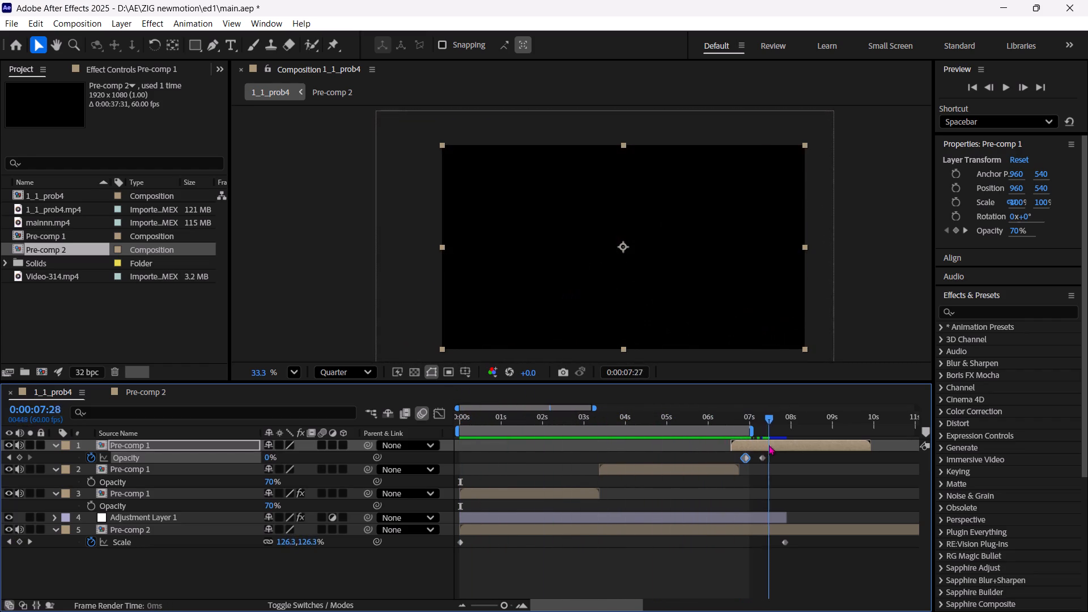
{"action": "left_click_drag", "start_coordinate": [769, 445], "coordinate": [729, 440]}
Move the ending Scale keyframe of the Pre-comp 2 layer to 0:00:07:00 and set its scale to 133%.
{"action": "left_click_drag", "start_coordinate": [787, 542], "coordinate": [785, 542]}
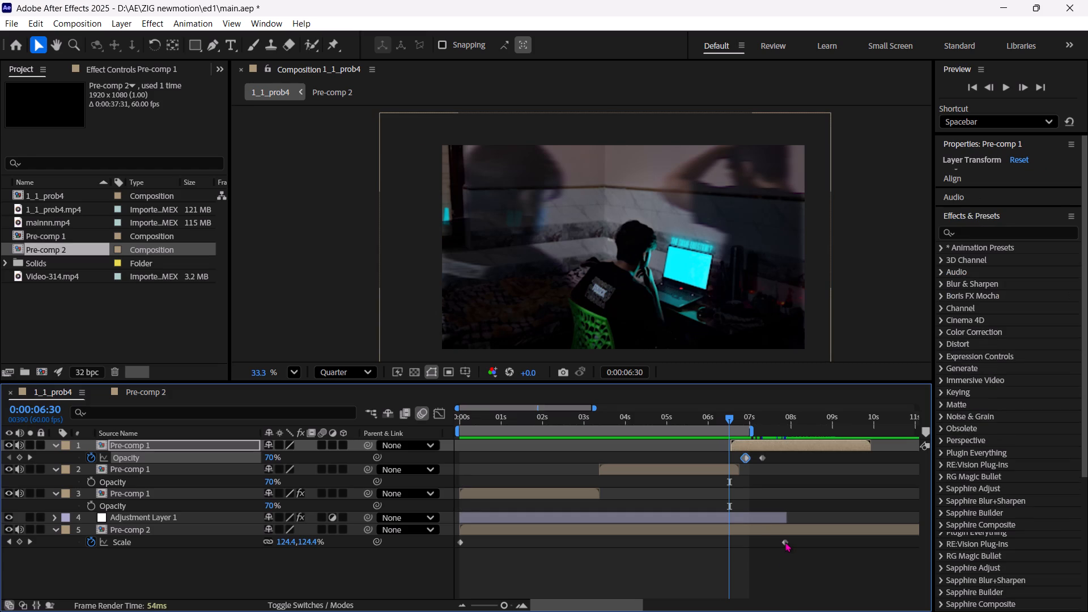
{"action": "left_click_drag", "start_coordinate": [785, 542], "coordinate": [732, 542]}
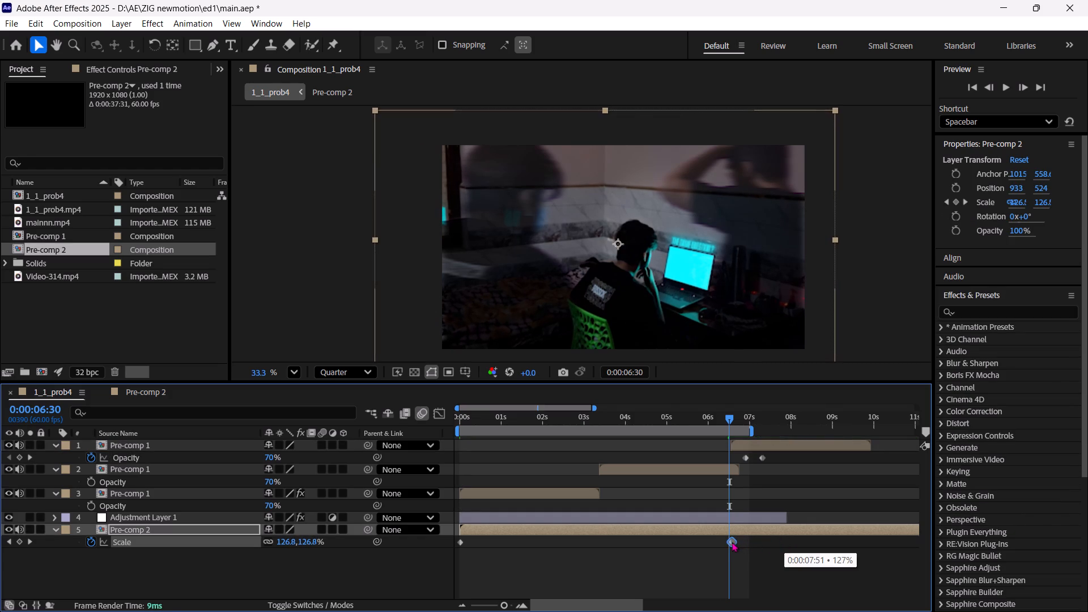
{"action": "left_click_drag", "start_coordinate": [732, 542], "coordinate": [751, 541]}
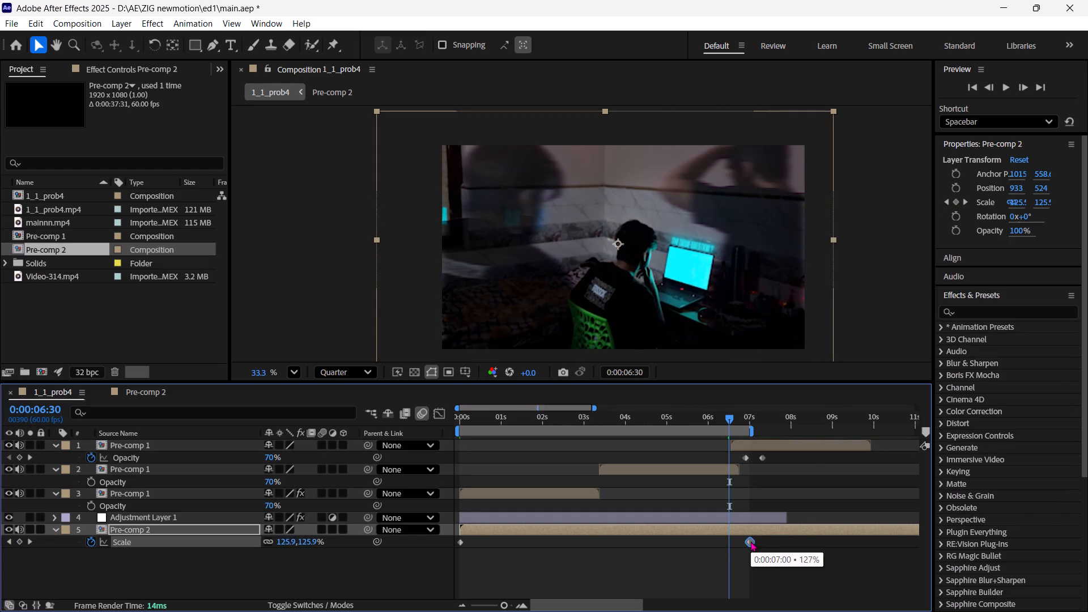
{"action": "left_click", "coordinate": [32, 540]}
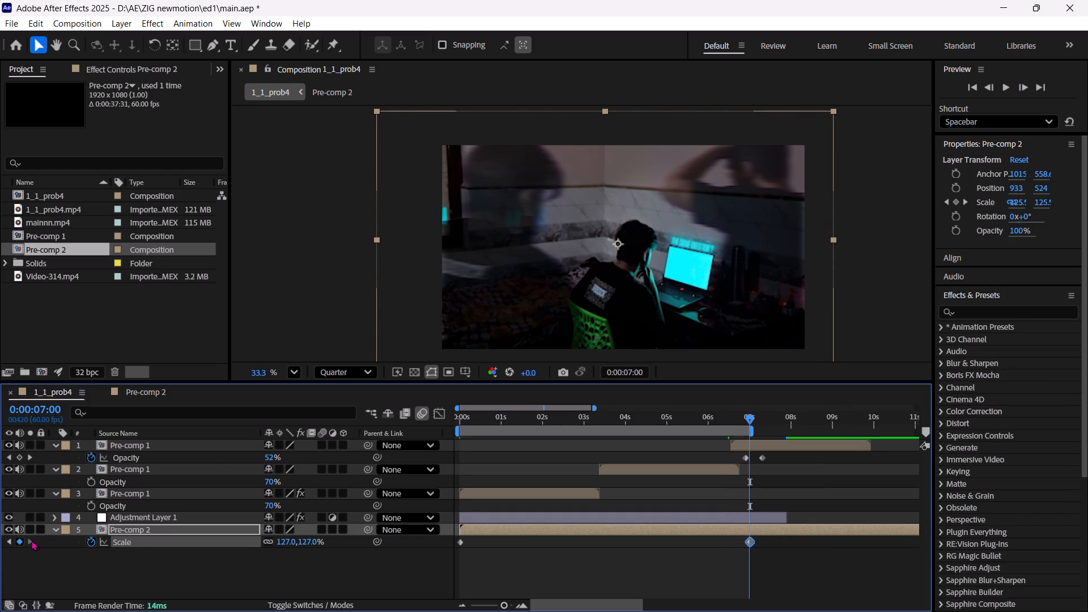
{"action": "left_click", "coordinate": [307, 542]}
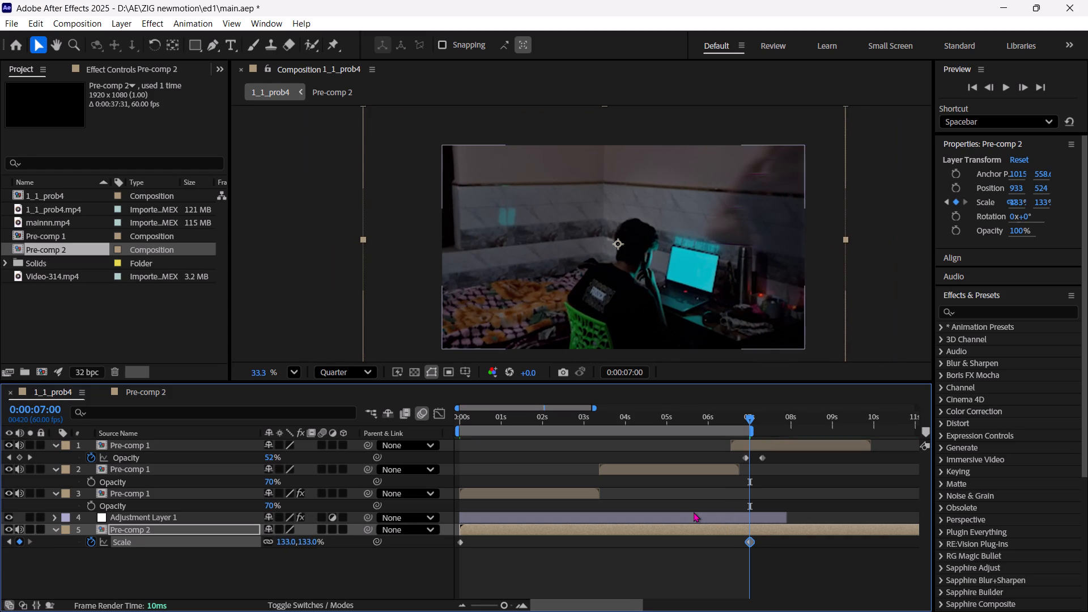
Animate the Pre-comp 2 layer's Position from 933, 524 at 0:00:00:00 to 847, 524 at 0:00:06:59.
{"action": "key", "text": "p"}
{"action": "left_click_drag", "start_coordinate": [688, 414], "coordinate": [478, 410]}
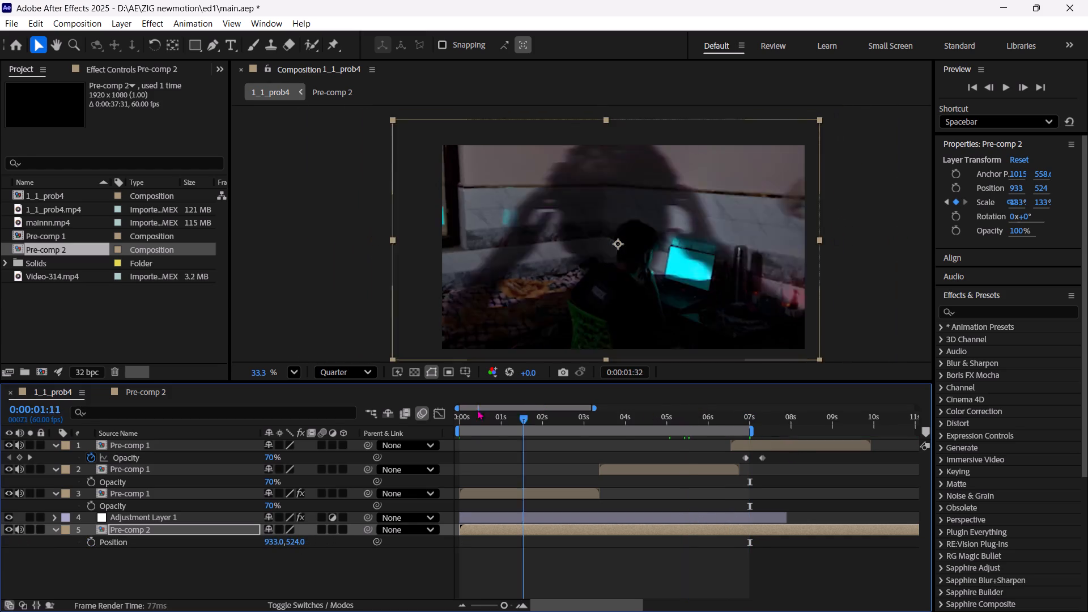
{"action": "left_click_drag", "start_coordinate": [478, 410], "coordinate": [317, 418]}
{"action": "left_click", "coordinate": [94, 541]}
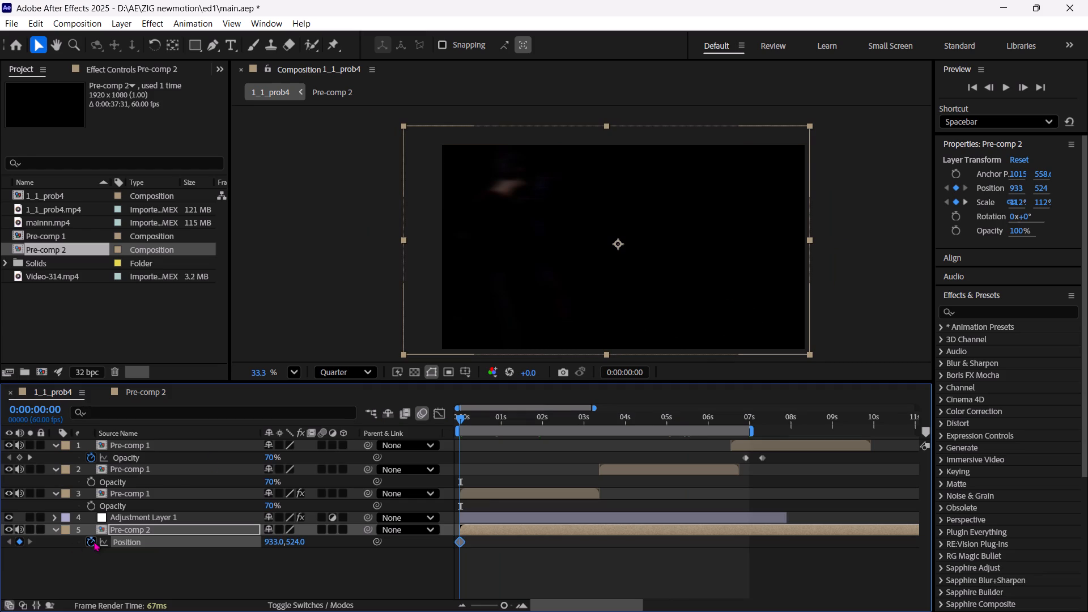
{"action": "left_click_drag", "start_coordinate": [490, 419], "coordinate": [699, 415]}
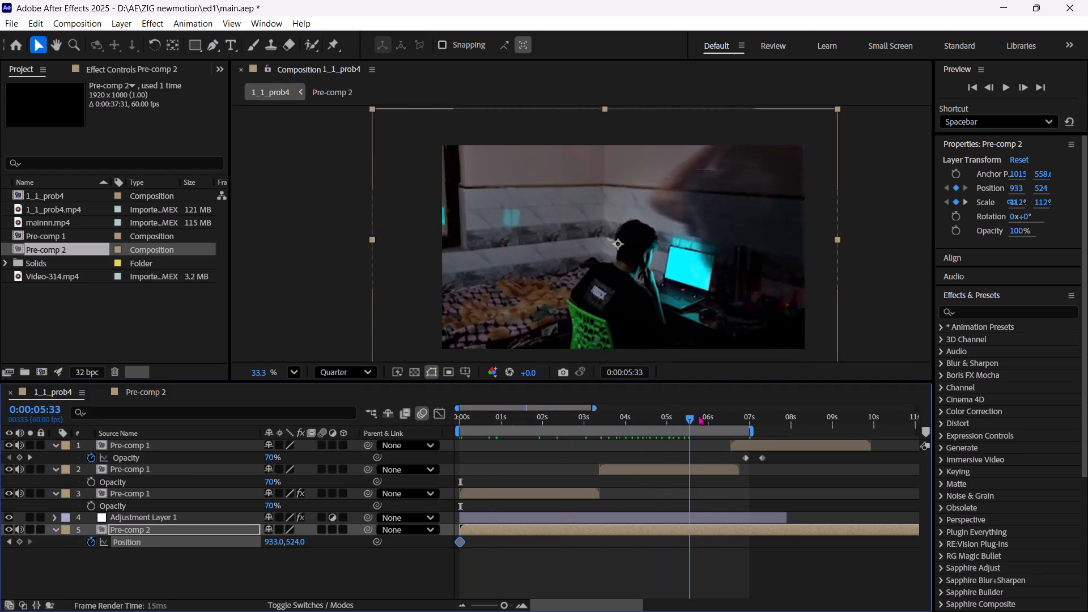
{"action": "left_click_drag", "start_coordinate": [699, 415], "coordinate": [749, 419]}
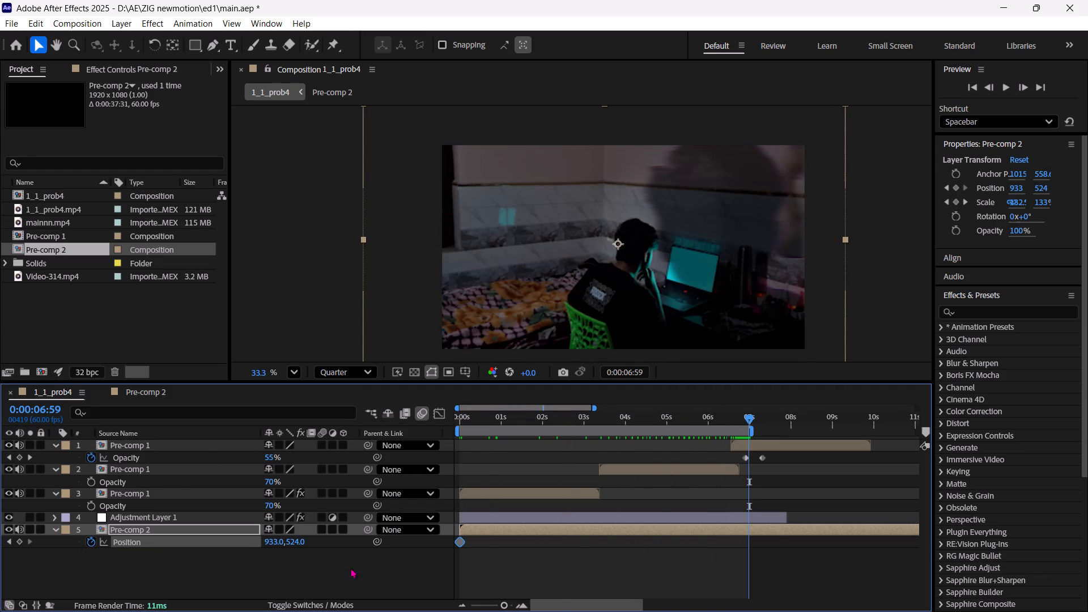
{"action": "left_click_drag", "start_coordinate": [275, 541], "coordinate": [226, 541]}
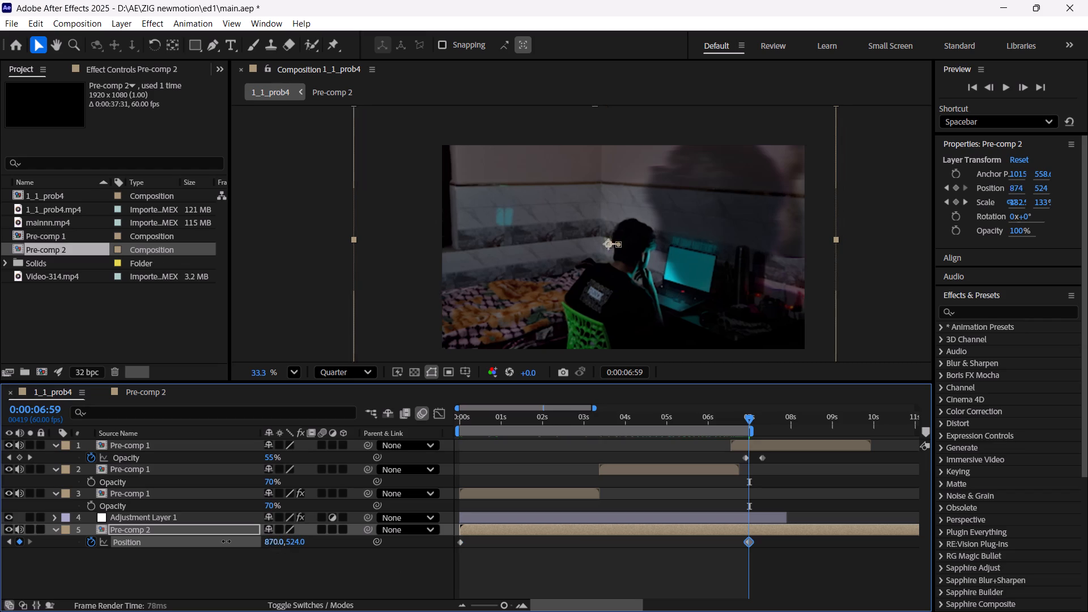
{"action": "left_click_drag", "start_coordinate": [226, 541], "coordinate": [214, 541]}
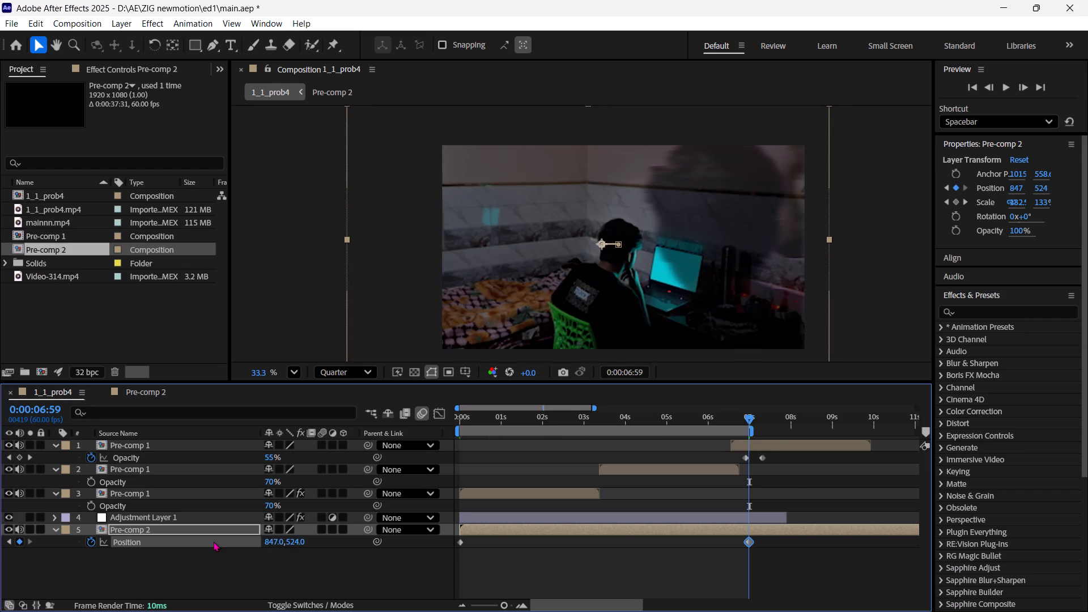
Preview the composition from the start with and without the layer selected to judge the zoom and sideways drift.
{"action": "left_click", "coordinate": [484, 423]}
{"action": "left_click_drag", "start_coordinate": [477, 419], "coordinate": [391, 447]}
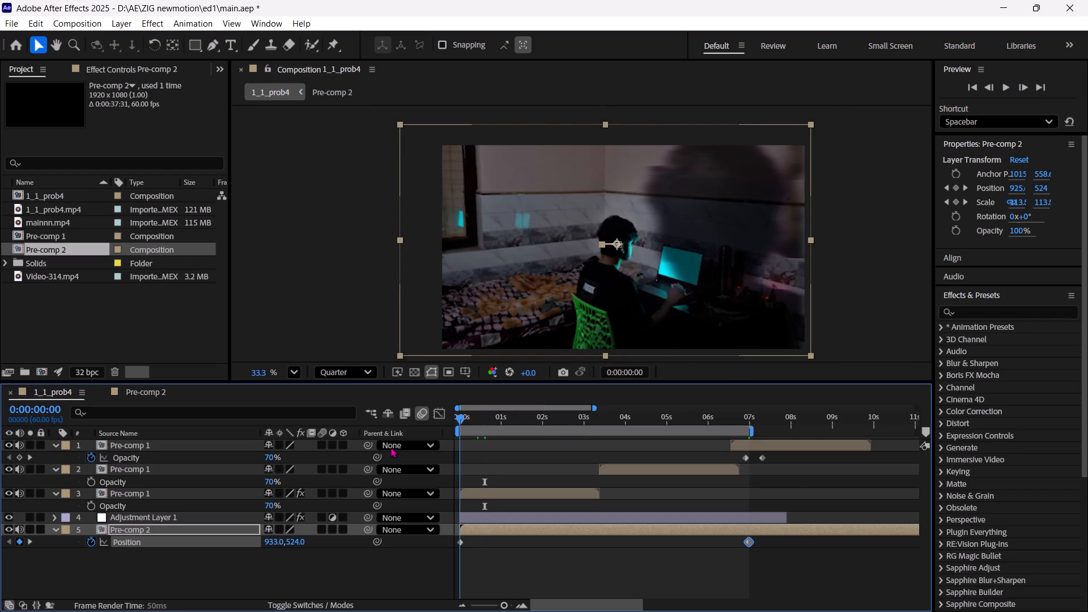
{"action": "left_click_drag", "start_coordinate": [391, 447], "coordinate": [385, 443]}
{"action": "key", "text": "space"}
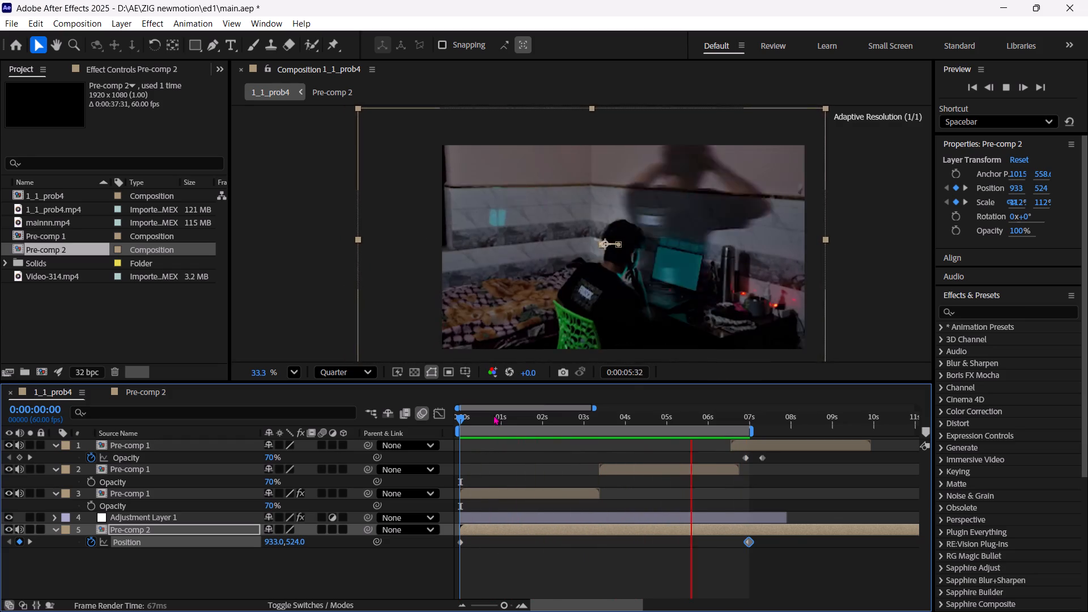
{"action": "left_click_drag", "start_coordinate": [494, 414], "coordinate": [422, 411]}
{"action": "left_click", "coordinate": [320, 283]}
{"action": "key", "text": "space"}
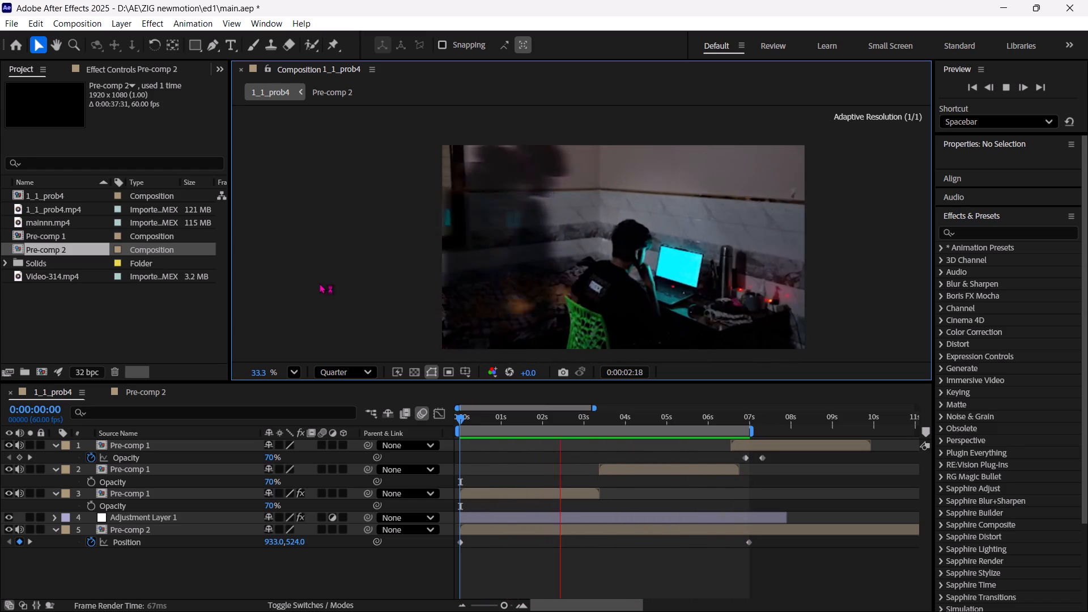
Extend the work area's end past the fade-out to about the end of Adjustment Layer 1, just before 8 seconds.
{"action": "left_click_drag", "start_coordinate": [750, 429], "coordinate": [766, 427]}
{"action": "key", "text": "space"}
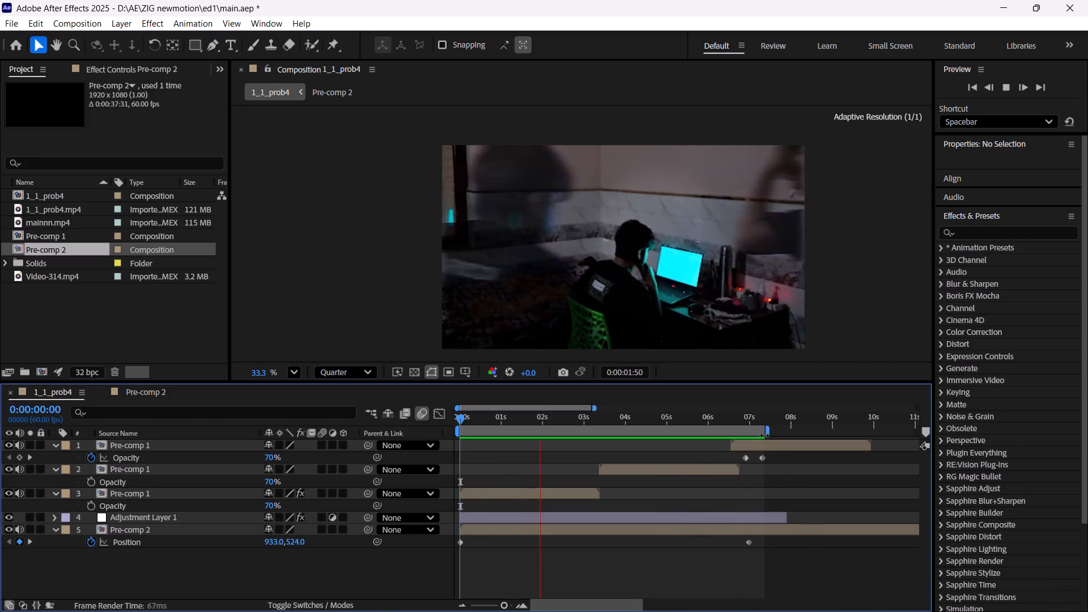
{"action": "left_click_drag", "start_coordinate": [743, 422], "coordinate": [760, 422]}
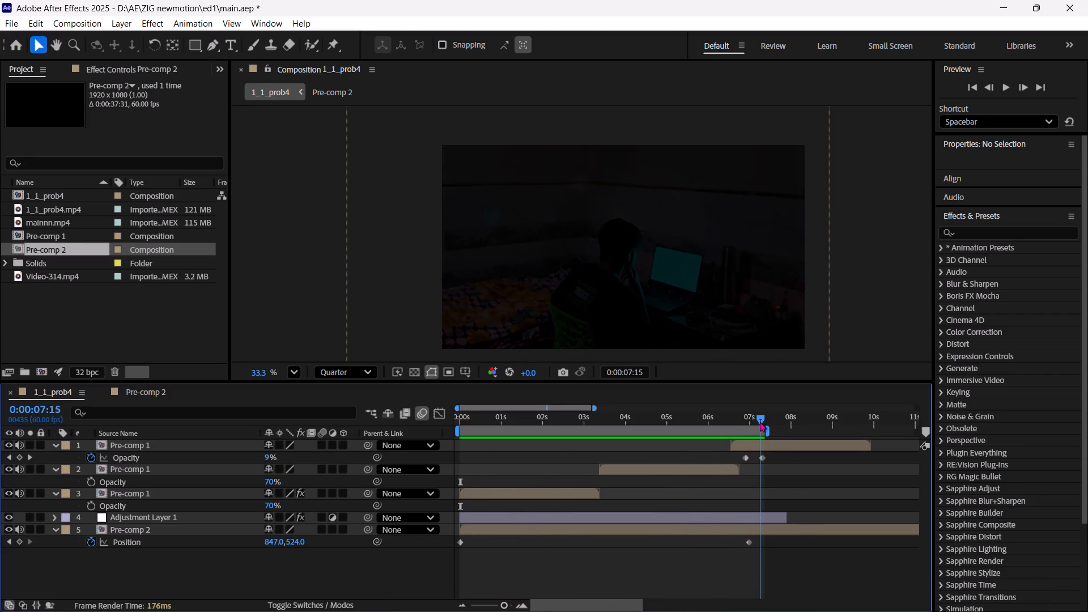
{"action": "left_click_drag", "start_coordinate": [760, 422], "coordinate": [760, 423]}
{"action": "left_click_drag", "start_coordinate": [768, 430], "coordinate": [776, 430]}
{"action": "left_click_drag", "start_coordinate": [776, 430], "coordinate": [790, 428]}
Play and scrub the extended composition repeatedly from the start to review the ghosted figures, camera drift and fade-out.
{"action": "left_click_drag", "start_coordinate": [768, 416], "coordinate": [738, 414]}
{"action": "key", "text": "space"}
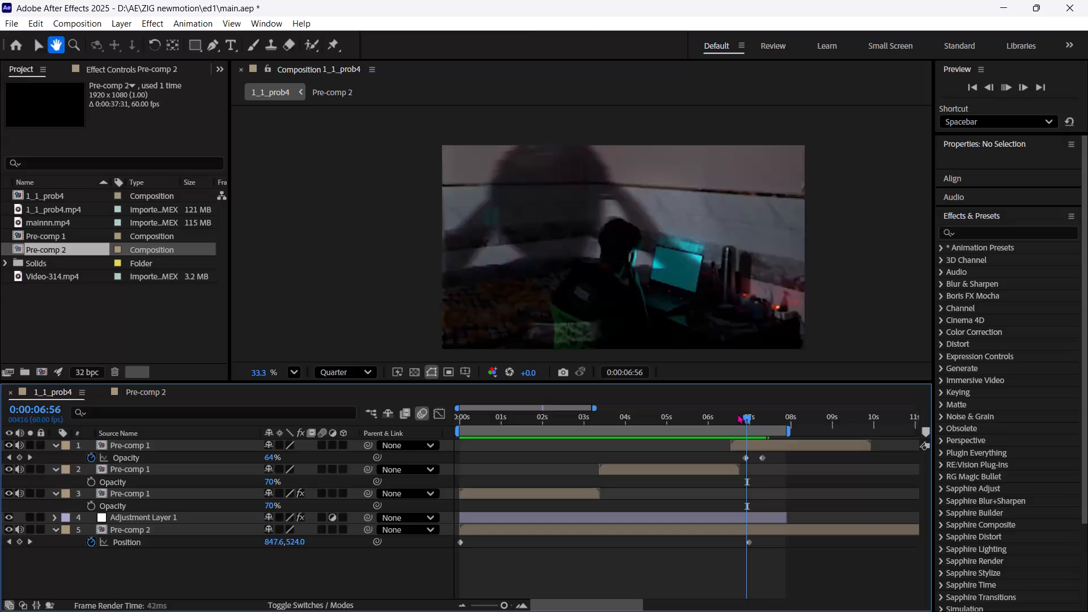
{"action": "left_click_drag", "start_coordinate": [738, 414], "coordinate": [677, 424]}
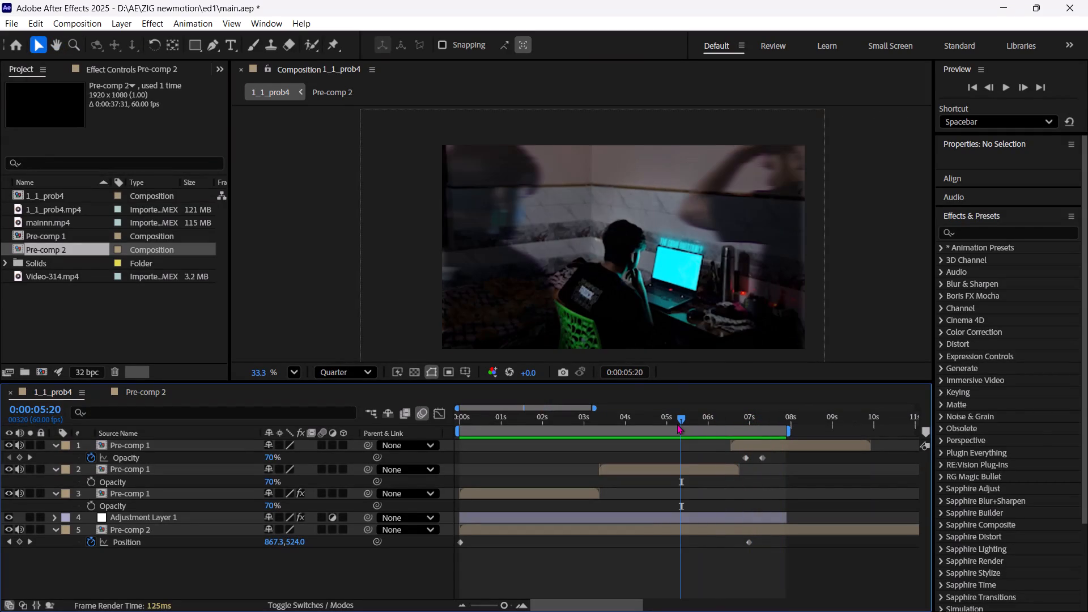
{"action": "key", "text": "space"}
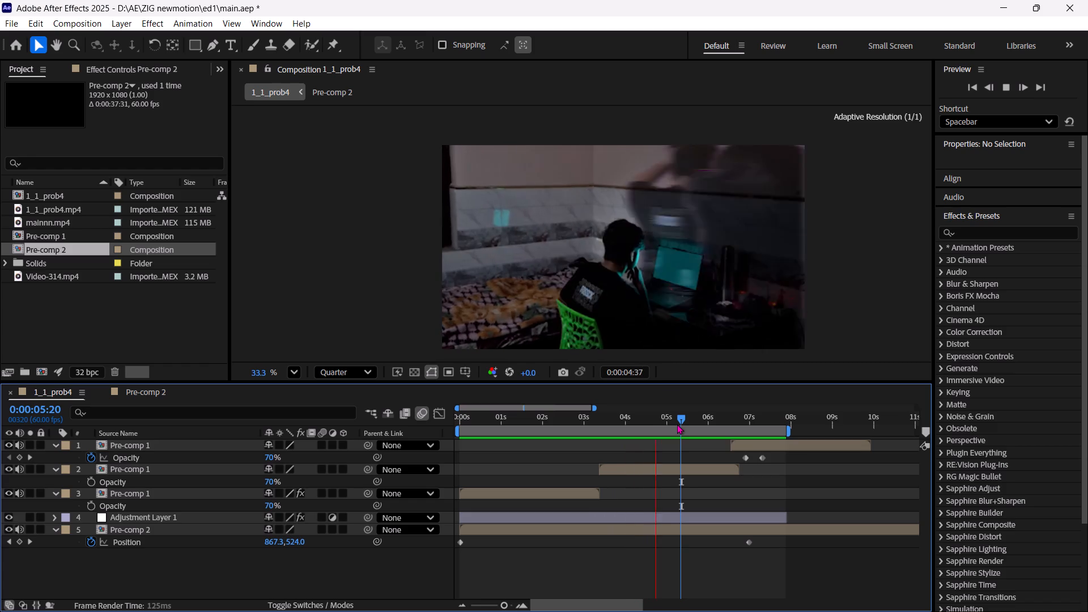
{"action": "left_click_drag", "start_coordinate": [677, 424], "coordinate": [555, 445]}
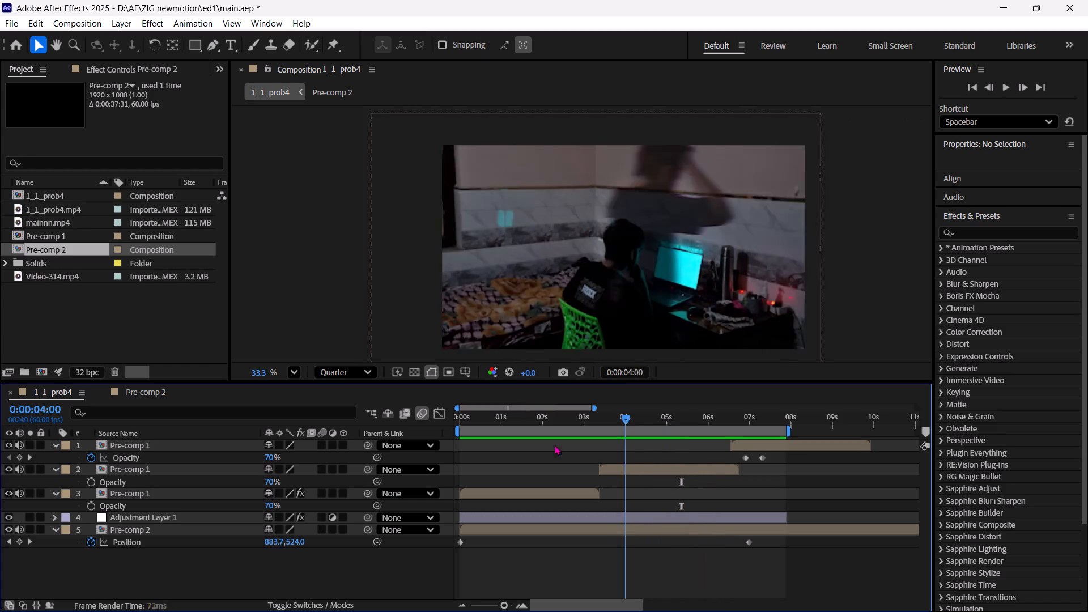
{"action": "left_click_drag", "start_coordinate": [555, 445], "coordinate": [417, 458]}
{"action": "key", "text": "space"}
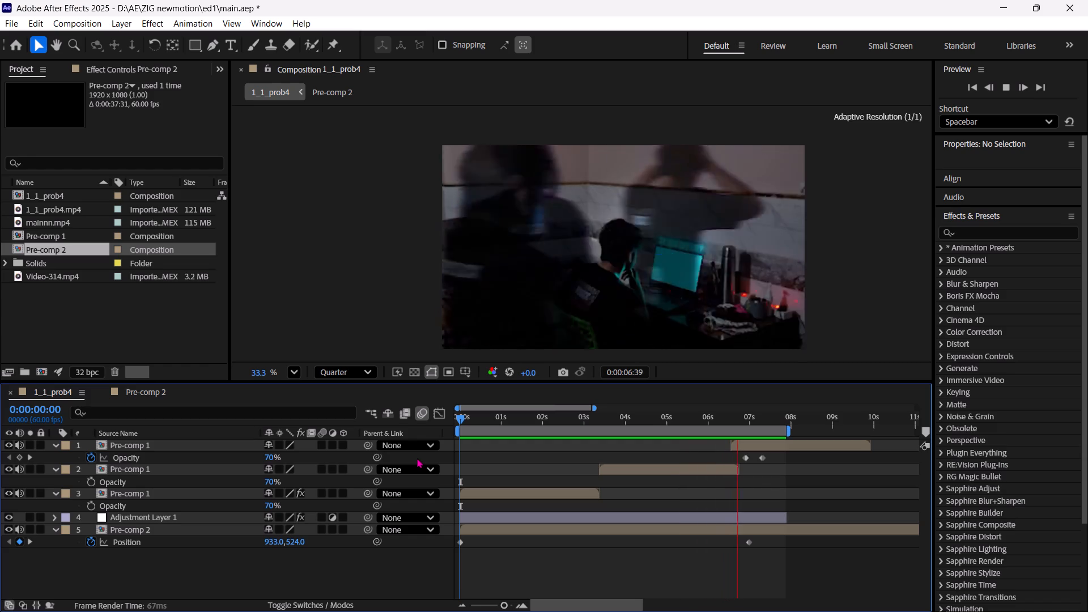
{"action": "left_click_drag", "start_coordinate": [559, 413], "coordinate": [569, 422]}
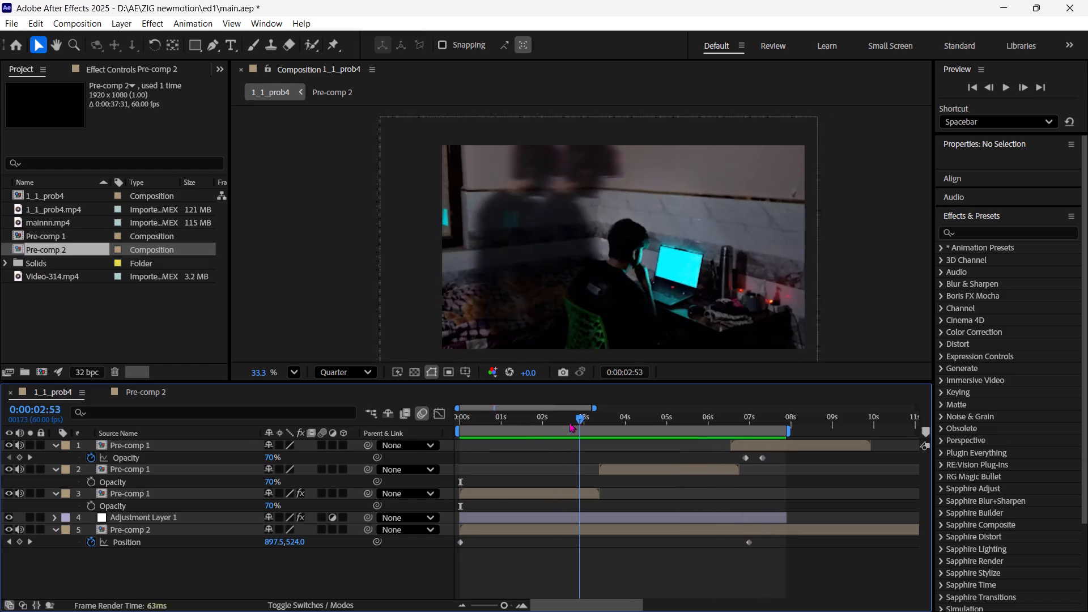
{"action": "left_click_drag", "start_coordinate": [569, 422], "coordinate": [400, 423]}
{"action": "key", "text": "space"}
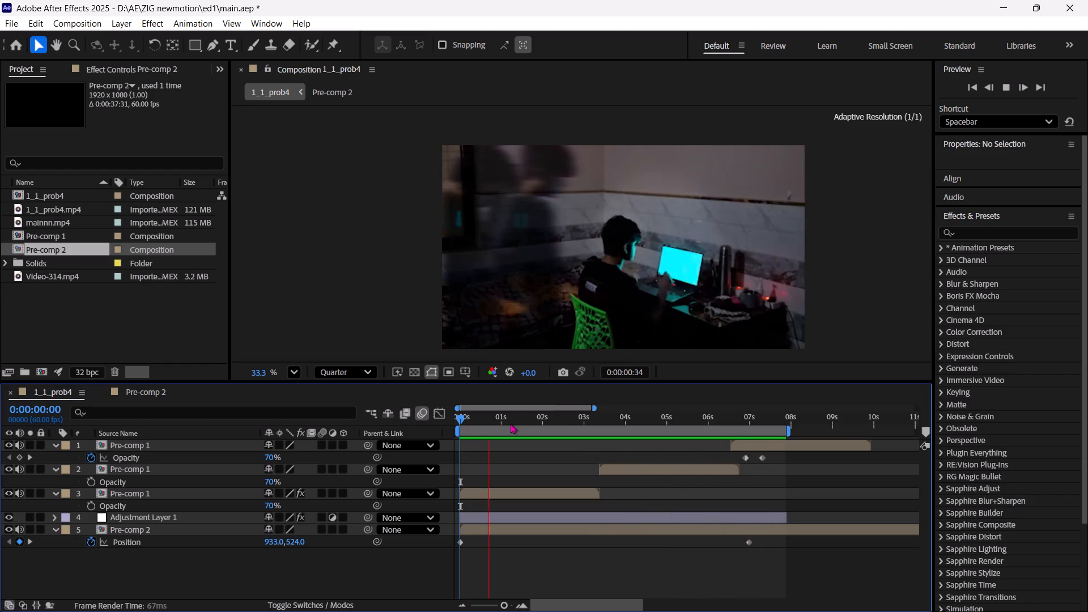
{"action": "left_click_drag", "start_coordinate": [511, 423], "coordinate": [524, 422]}
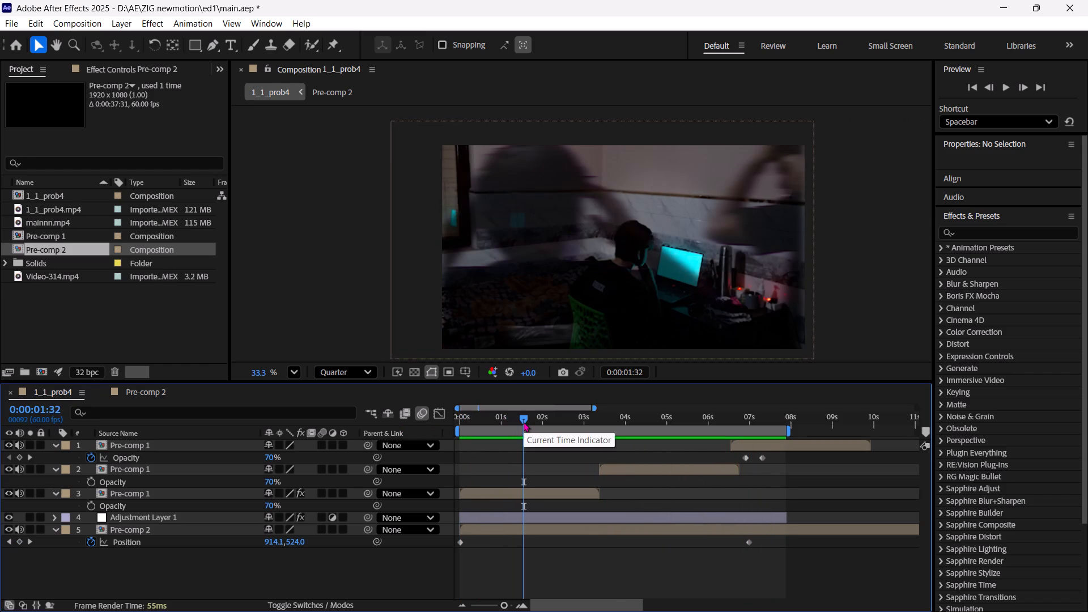
{"action": "left_click_drag", "start_coordinate": [524, 422], "coordinate": [556, 420]}
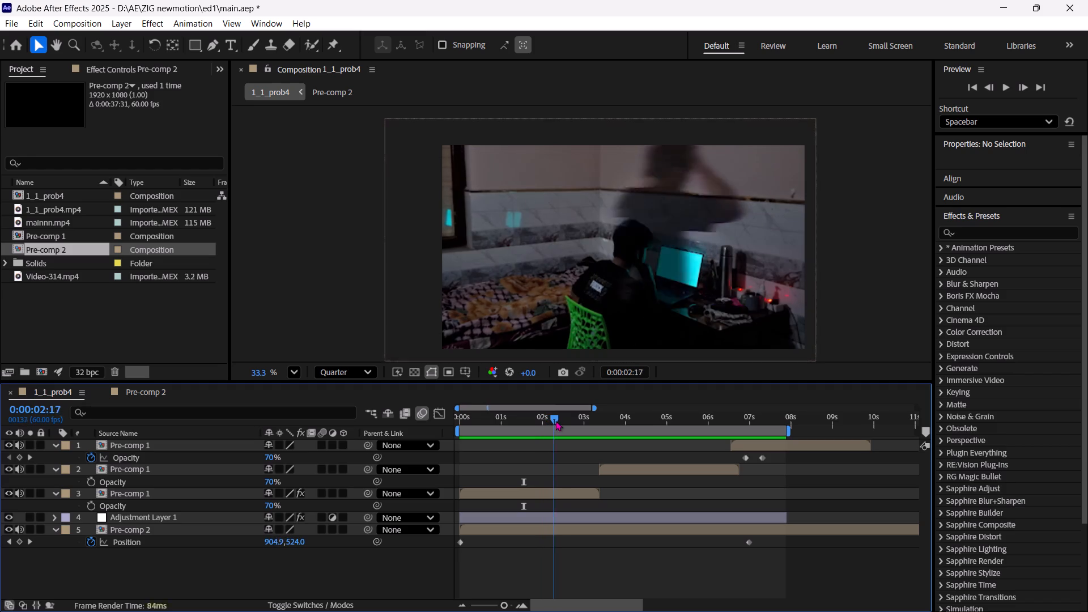
Play the composition from 0:00:02:30 through the fade-out and scrub back to about 6 seconds to check the ending.
{"action": "left_click_drag", "start_coordinate": [556, 420], "coordinate": [563, 421]}
{"action": "key", "text": "space"}
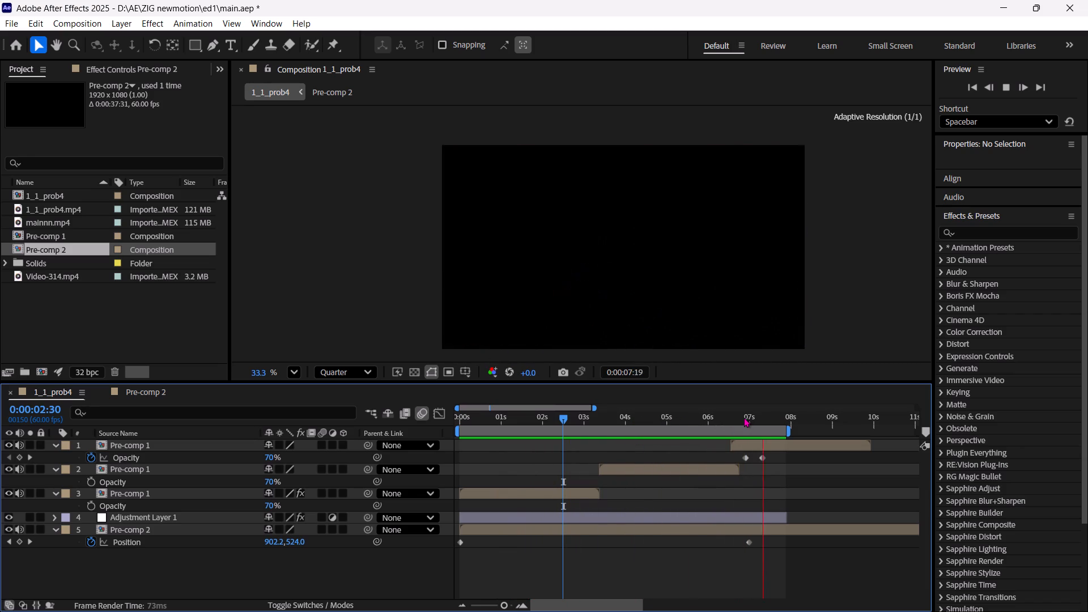
{"action": "left_click_drag", "start_coordinate": [744, 417], "coordinate": [705, 412]}
Save the main.aep project.
{"action": "key", "text": "ctrl+s"}
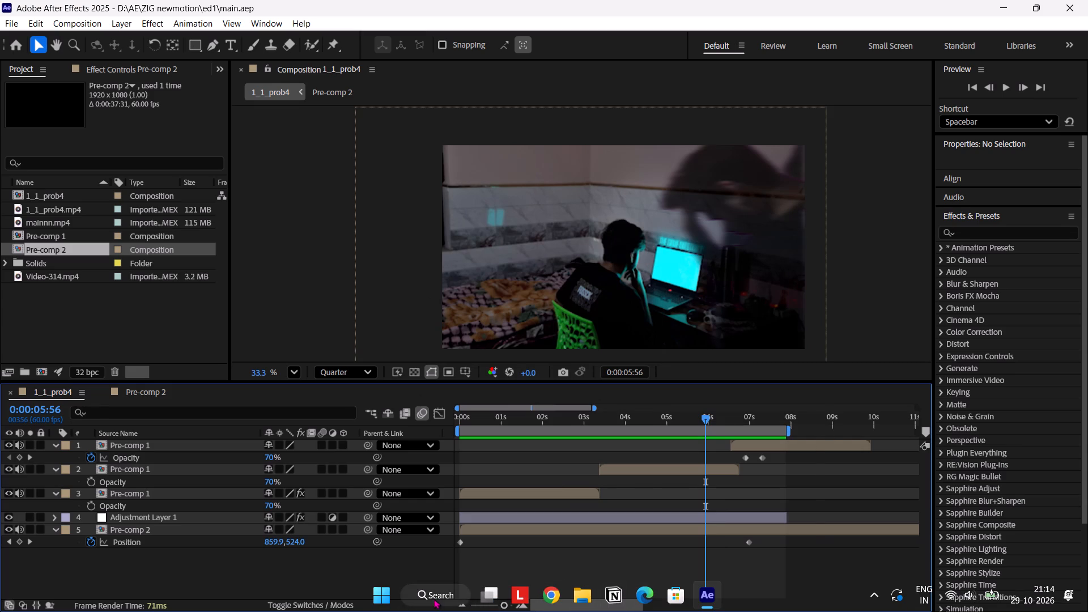
Launch Adobe Media Encoder 2025 and add the 1_1_prob4 composition from After Effects to its queue.
{"action": "left_click", "coordinate": [434, 598]}
{"action": "key", "text": "m"}
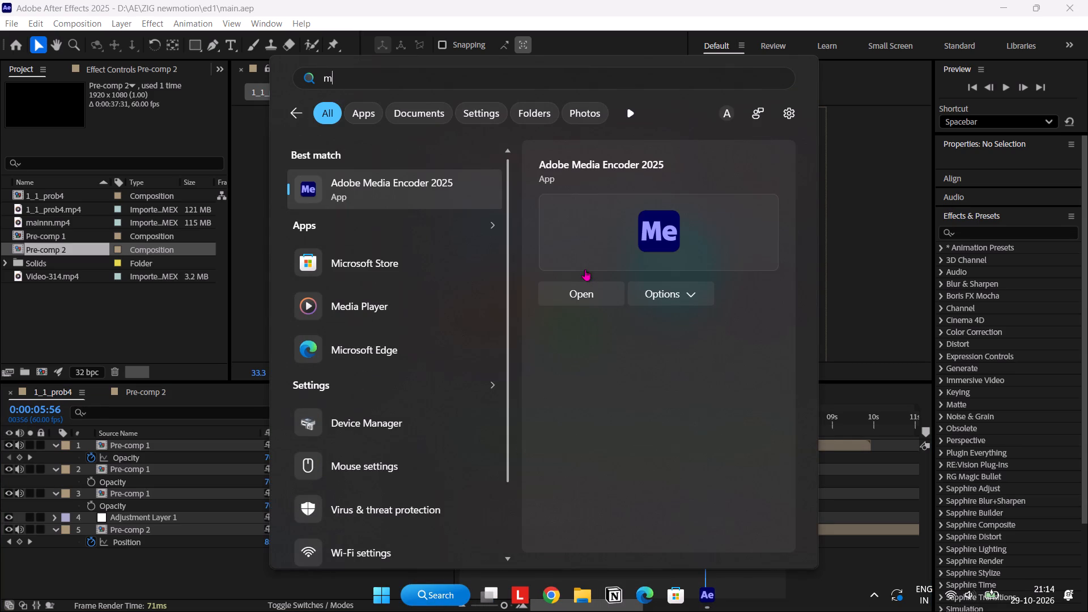
{"action": "left_click", "coordinate": [581, 297]}
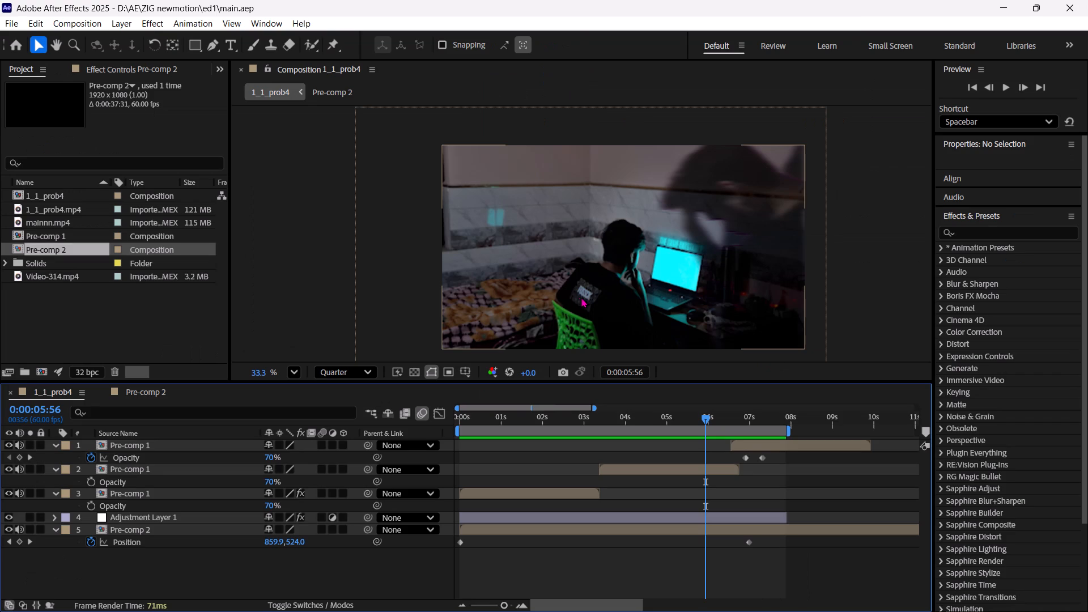
{"action": "left_click", "coordinate": [88, 20]}
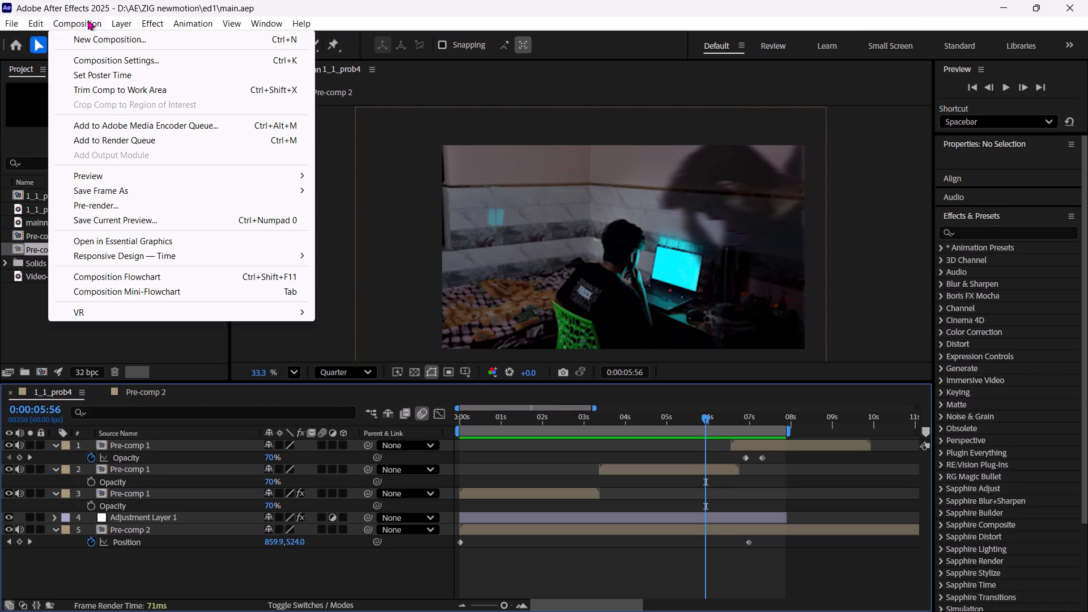
{"action": "left_click", "coordinate": [120, 127]}
{"action": "scroll", "coordinate": [120, 127], "scroll_direction": "down", "scroll_amount": 1}
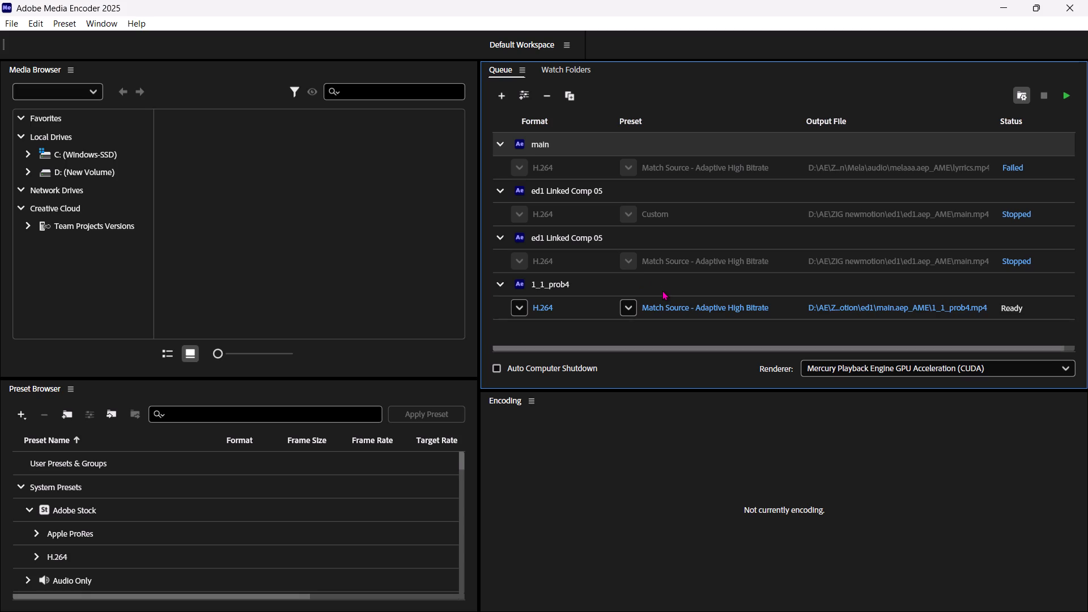
Set the output file name of the queued 1_1_prob4 H.264 export to f1 in the main.aep_AME folder.
{"action": "double_click", "coordinate": [848, 303]}
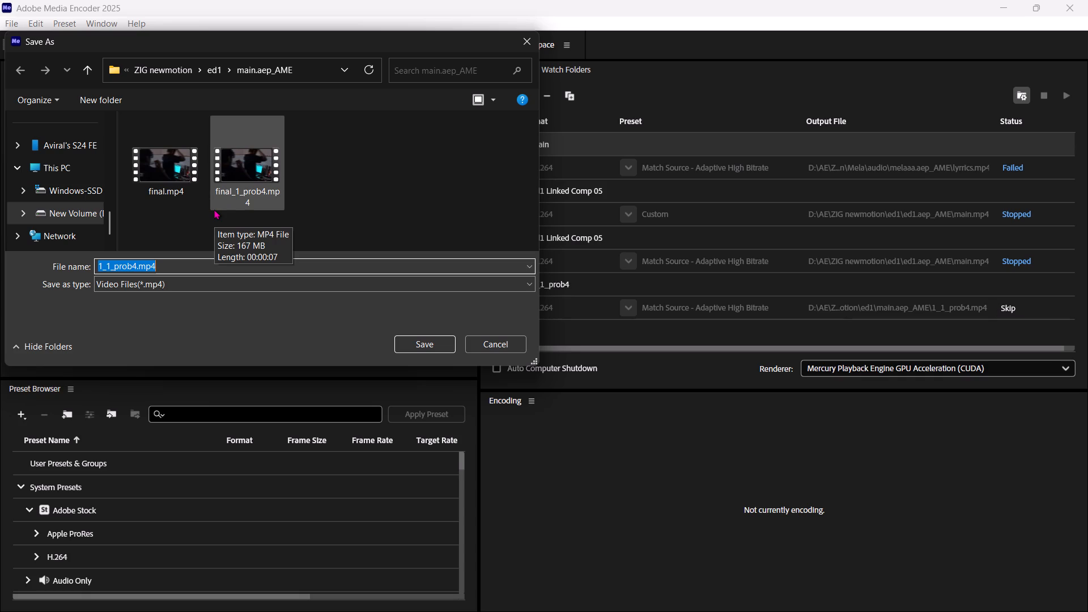
{"action": "key", "text": "space"}
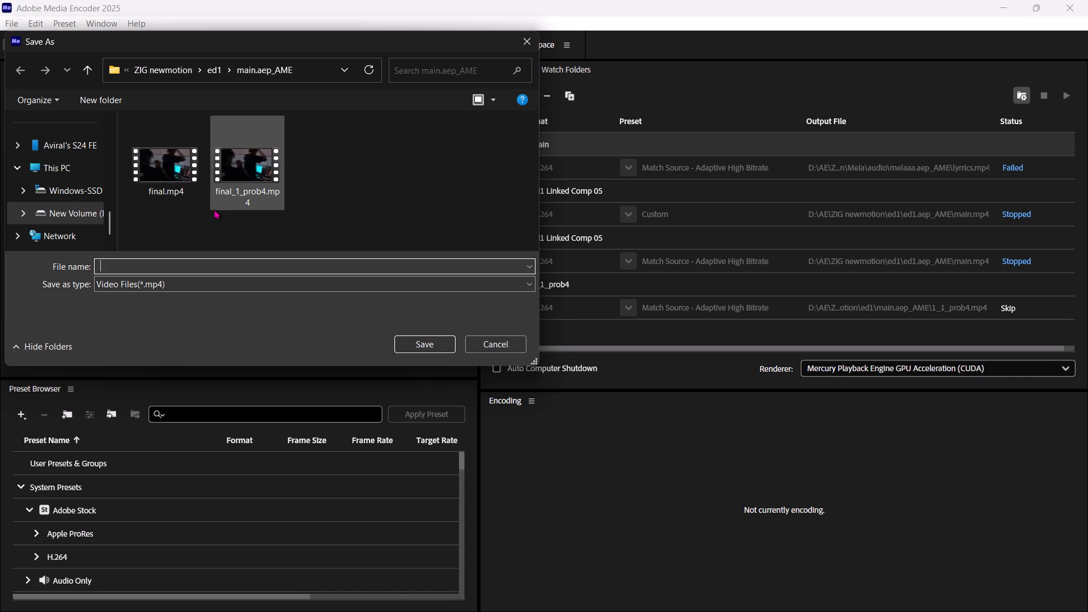
{"action": "type", "text": "f1"}
{"action": "key", "text": "Return"}
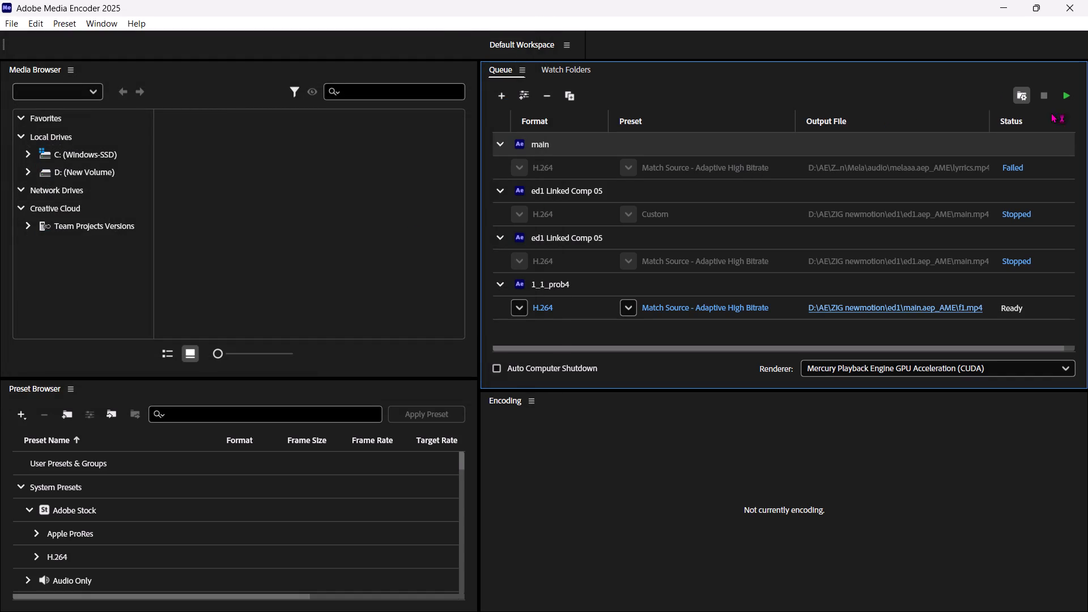
Start encoding the Media Encoder queue.
{"action": "left_click", "coordinate": [1070, 97]}
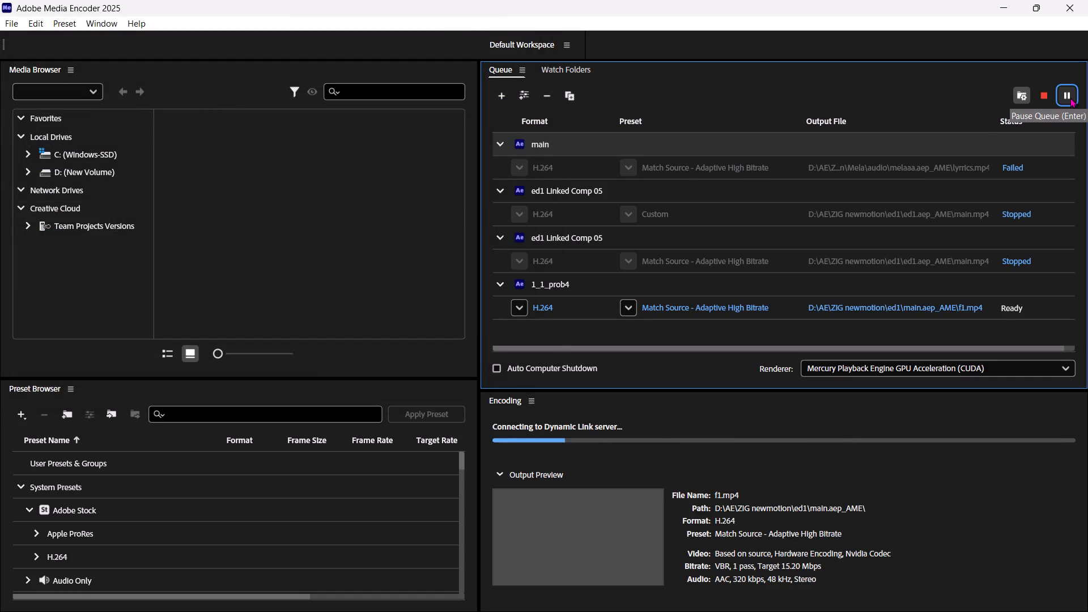
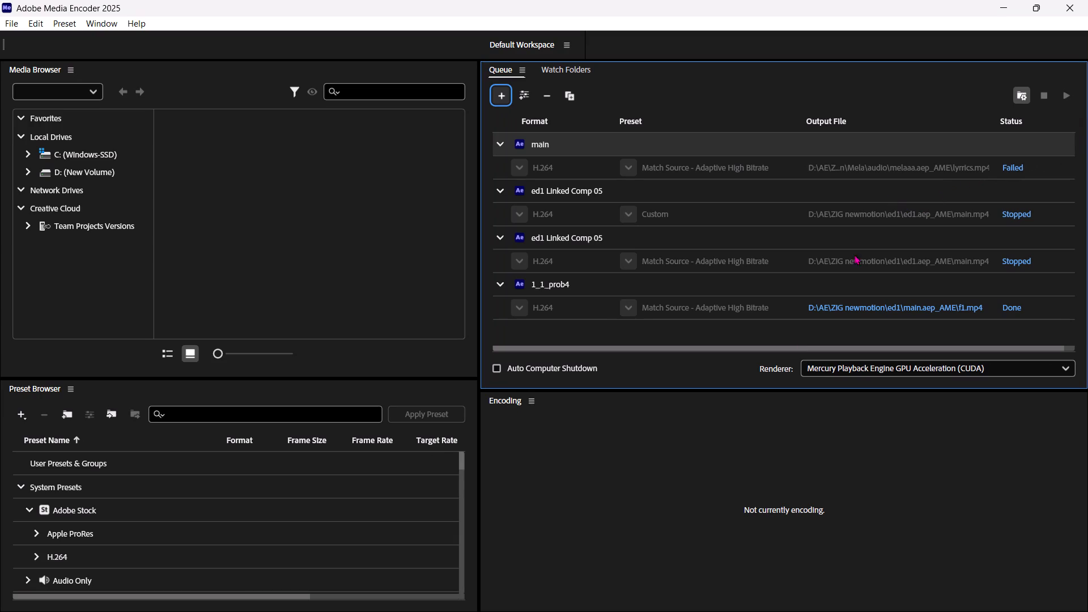
Switch to After Effects and close it.
{"action": "left_click", "coordinate": [685, 591]}
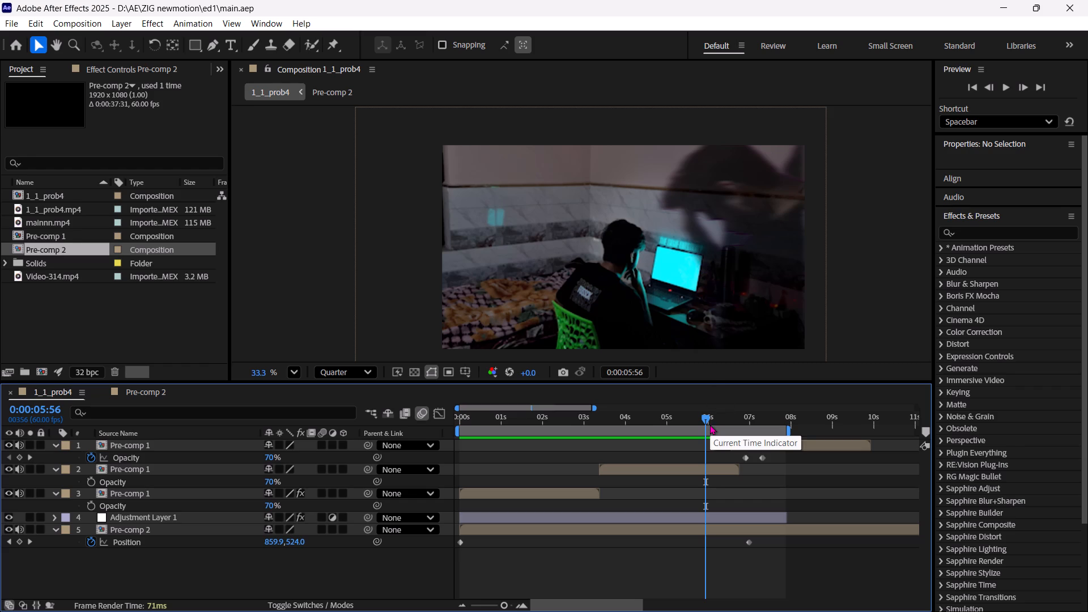
{"action": "left_click", "coordinate": [1087, 0]}
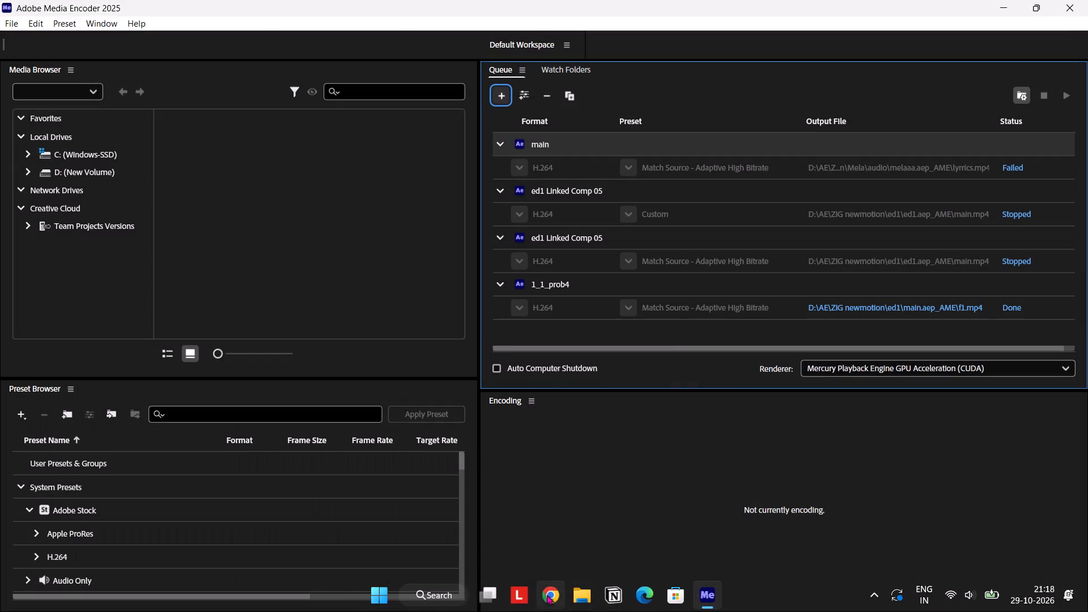
Switch to File Explorer, maximize its window and open the AE\ZIG newmotion folder on New Volume (D:).
{"action": "left_click", "coordinate": [587, 595]}
{"action": "scroll", "coordinate": [307, 386], "scroll_direction": "down", "scroll_amount": 5}
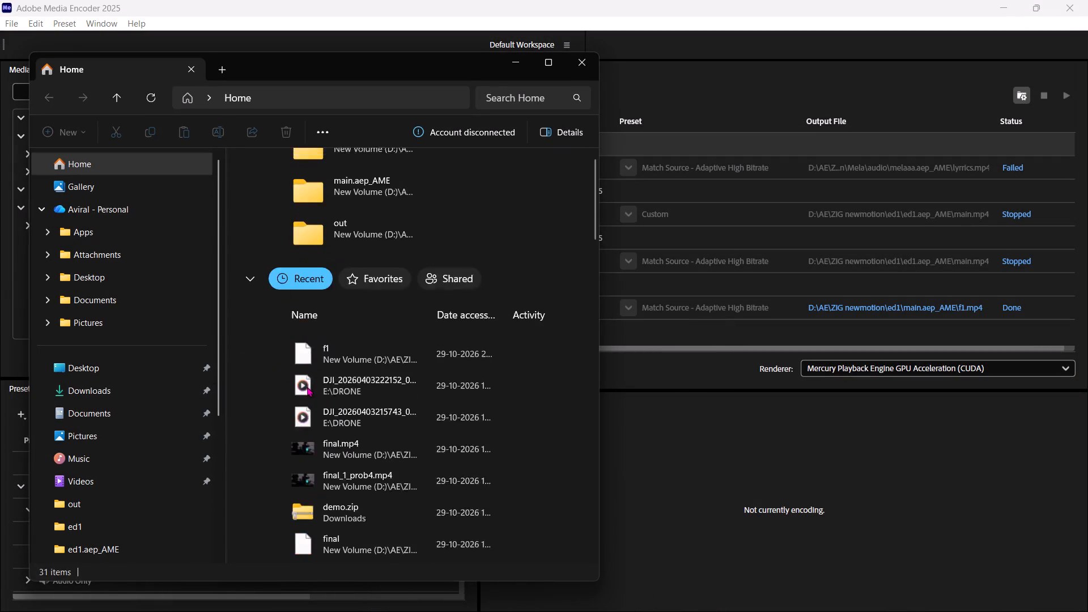
{"action": "left_click", "coordinate": [543, 61]}
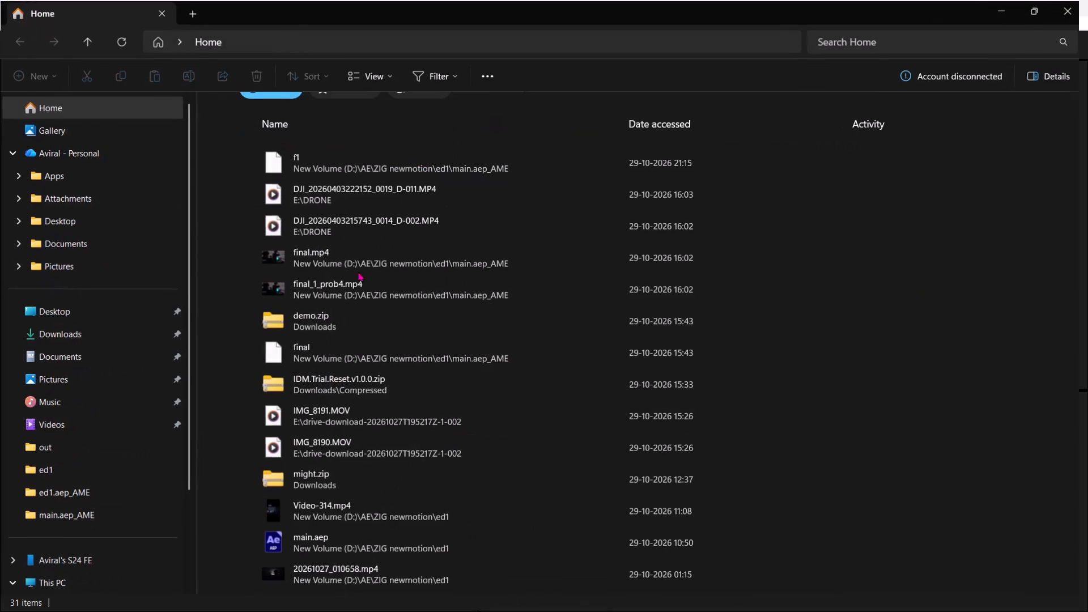
{"action": "scroll", "coordinate": [294, 491], "scroll_direction": "down", "scroll_amount": 2}
{"action": "scroll", "coordinate": [131, 461], "scroll_direction": "down", "scroll_amount": 2}
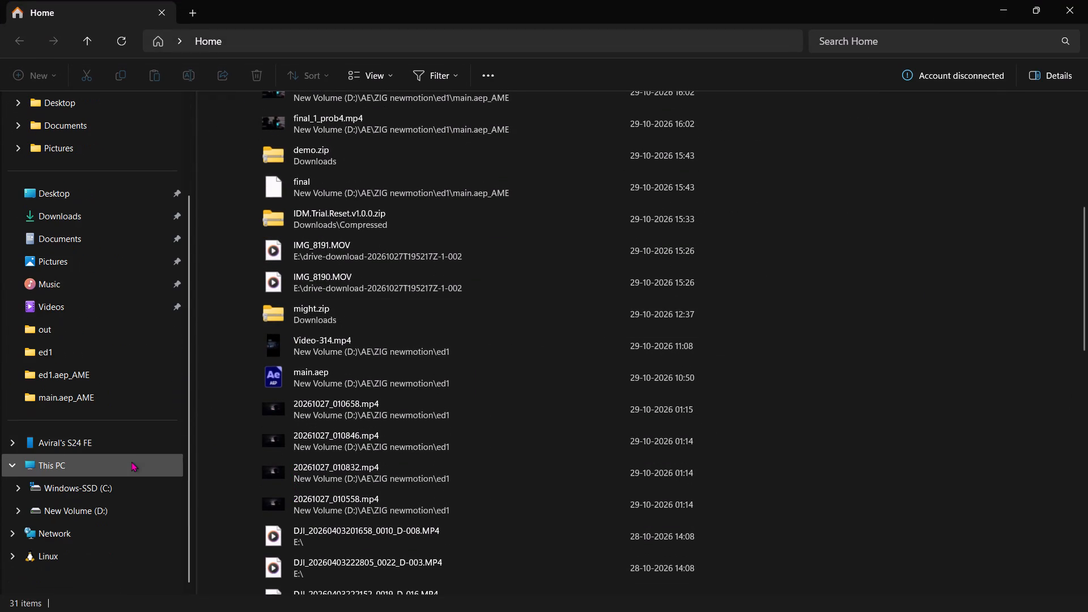
{"action": "left_click", "coordinate": [132, 456]}
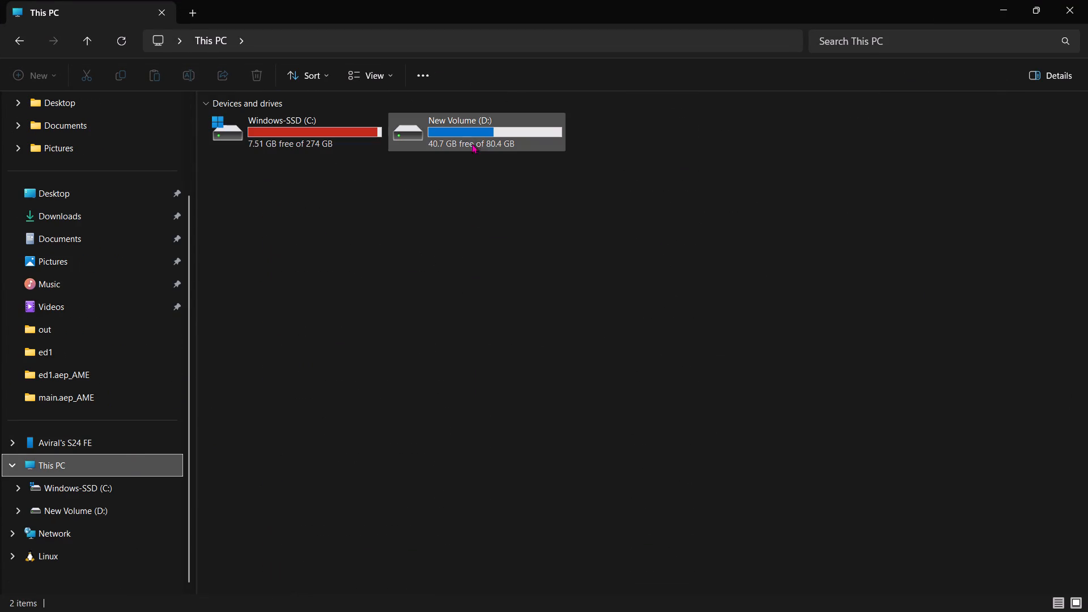
{"action": "double_click", "coordinate": [465, 134]}
{"action": "double_click", "coordinate": [294, 130]}
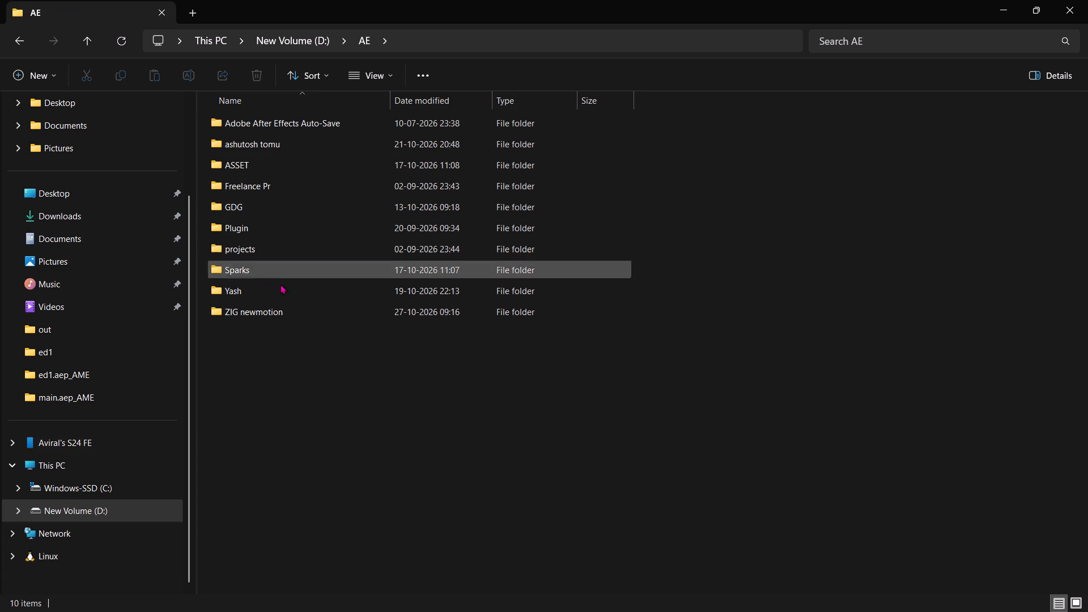
{"action": "double_click", "coordinate": [286, 312]}
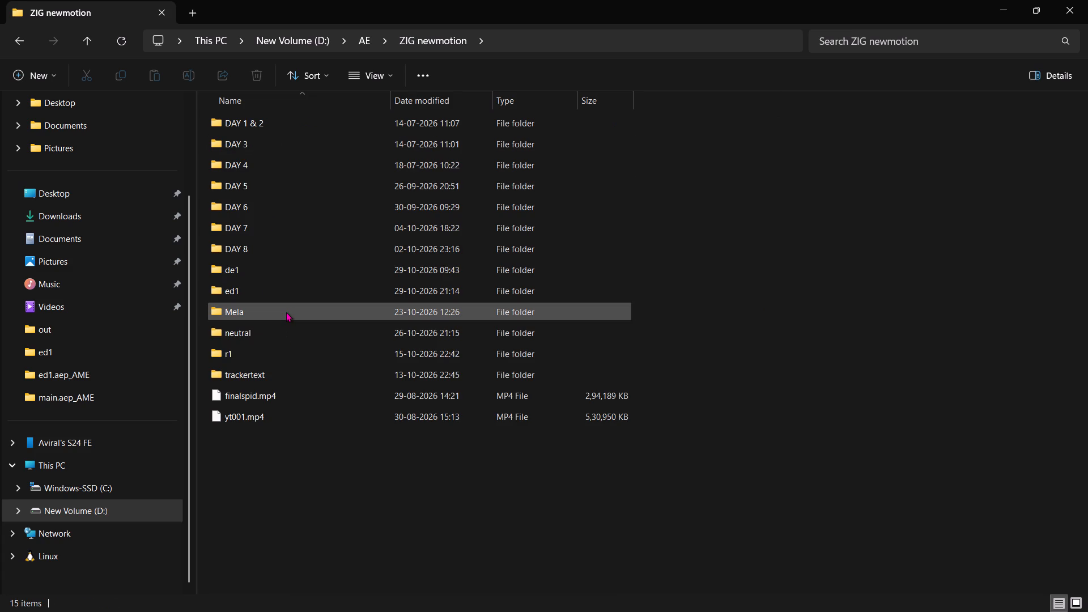